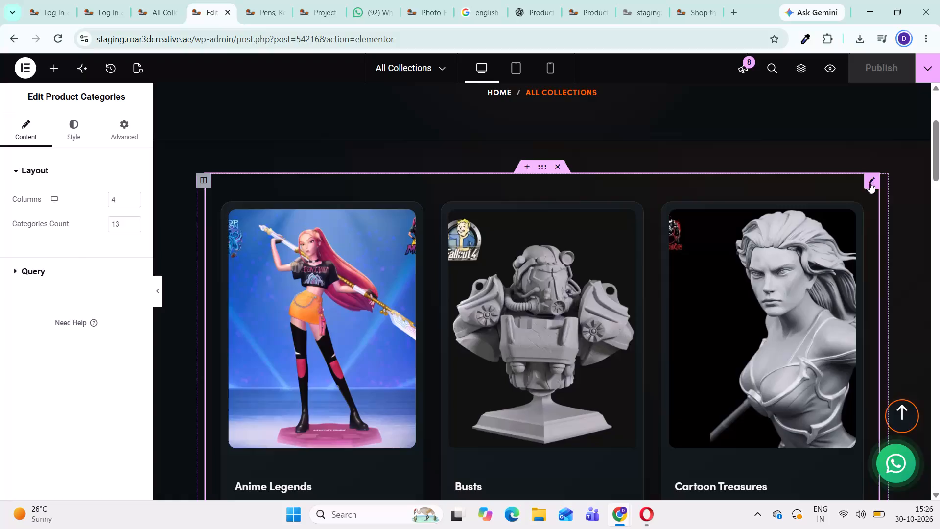
Review the Product Categories widget's query source options and its style settings.
left_click(21, 270)
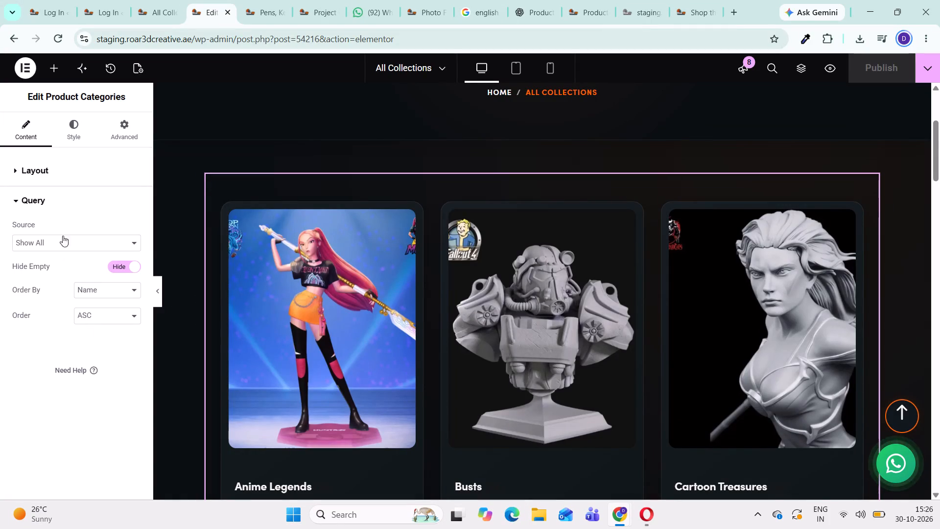
left_click(58, 243)
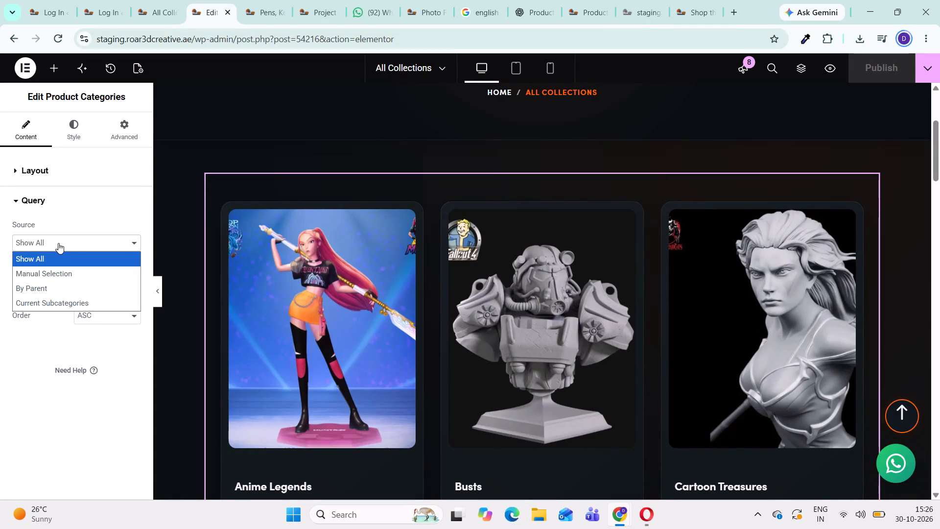
left_click(58, 243)
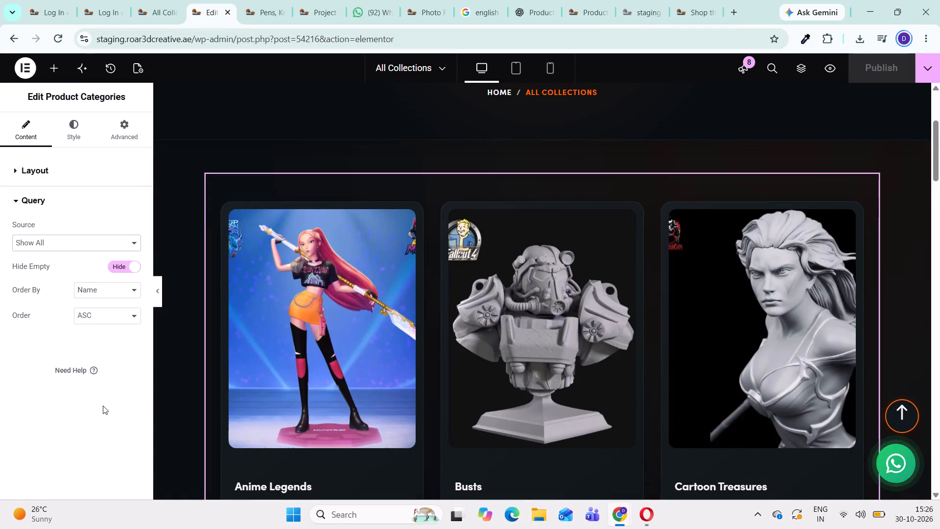
scroll(104, 410, "down", 1)
left_click(70, 136)
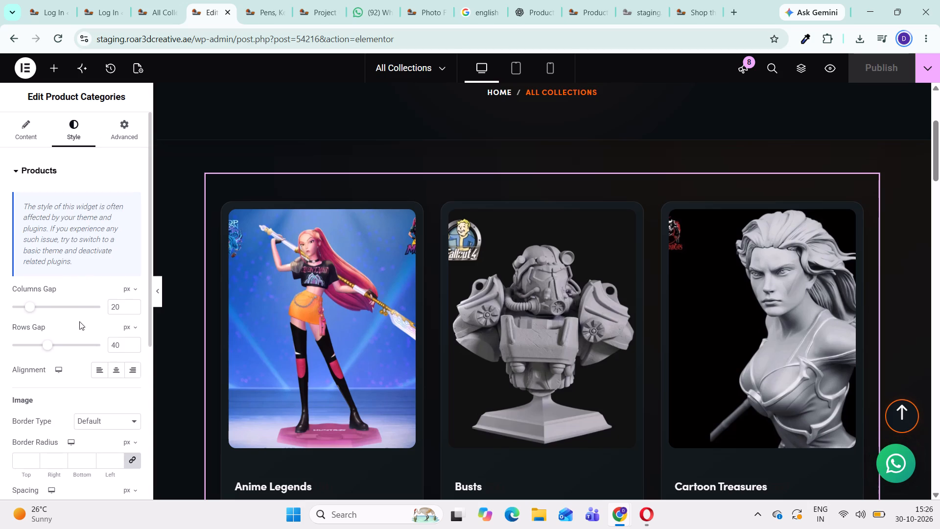
scroll(86, 361, "down", 2)
Look through the product category cards on the All Collections page.
scroll(85, 383, "down", 2)
scroll(570, 343, "down", 9)
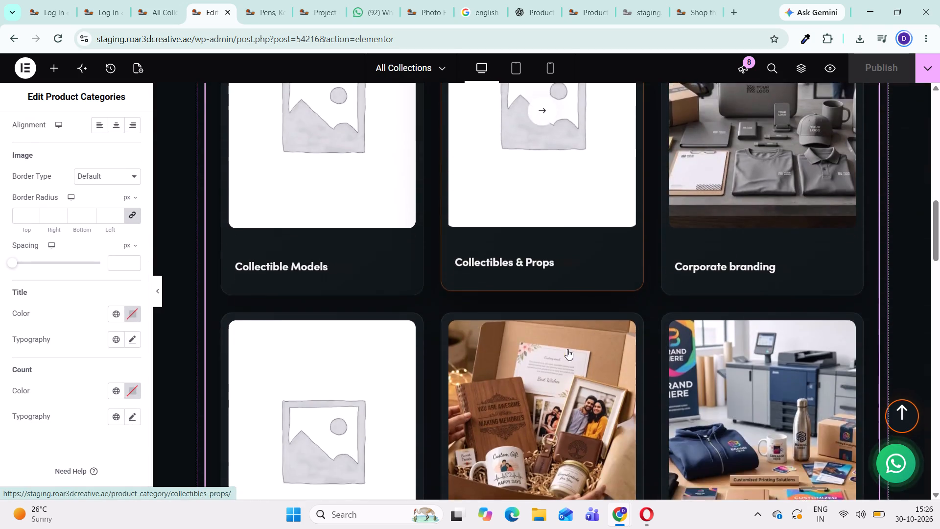
scroll(567, 349, "down", 15)
scroll(567, 349, "up", 2)
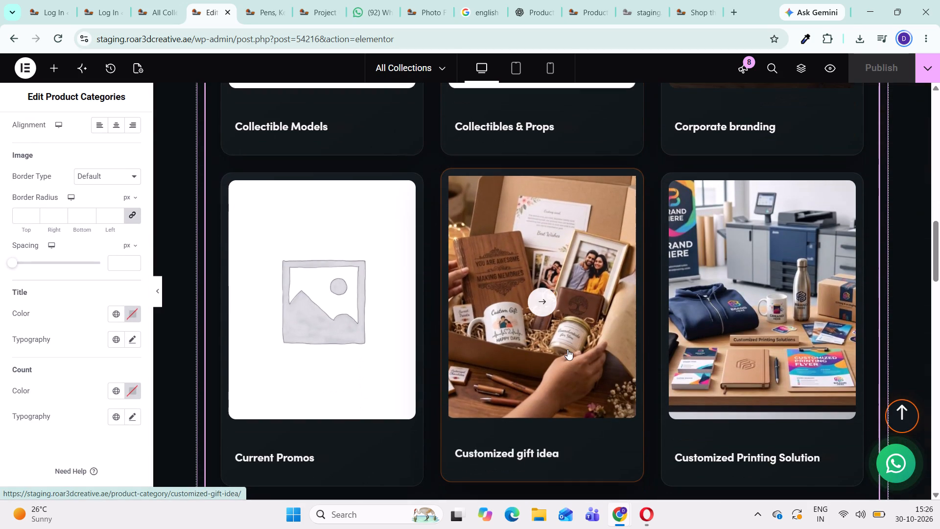
scroll(567, 349, "up", 1)
scroll(722, 315, "up", 2)
scroll(722, 315, "down", 3)
scroll(722, 315, "up", 1)
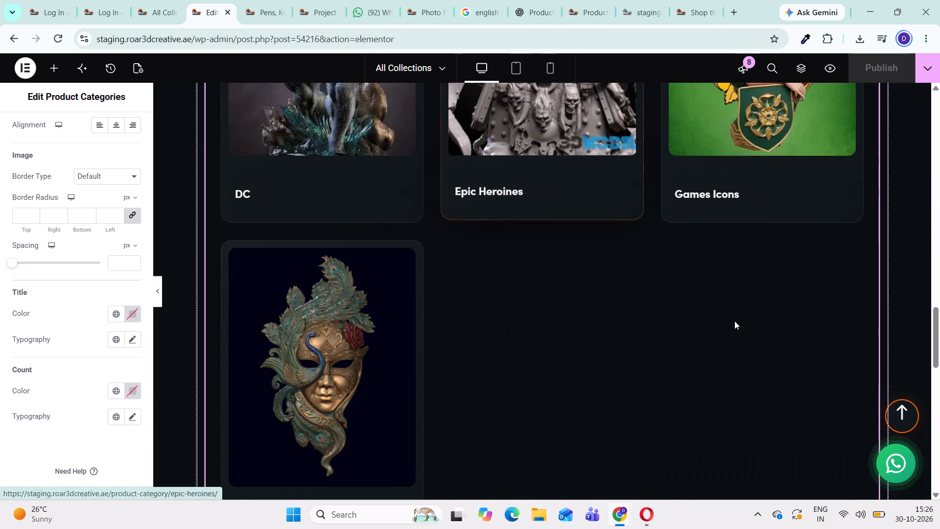
scroll(734, 321, "up", 11)
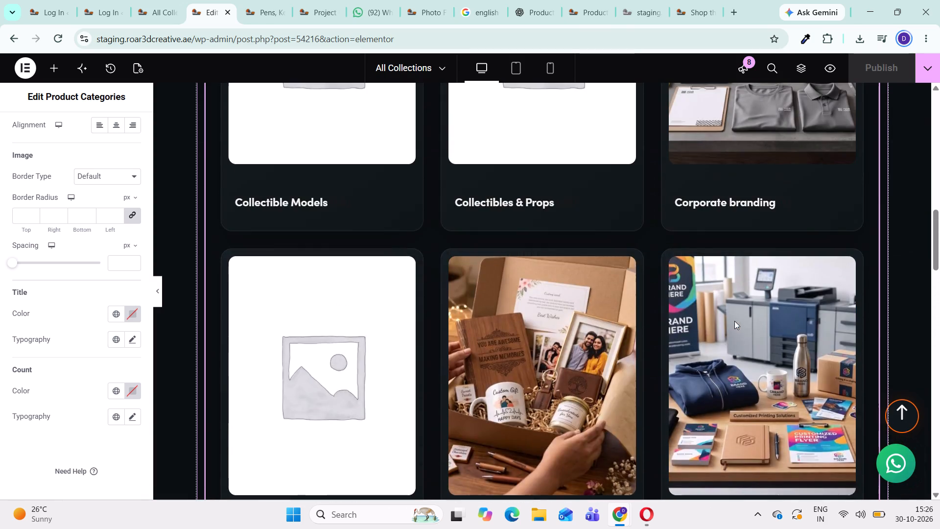
scroll(734, 321, "up", 13)
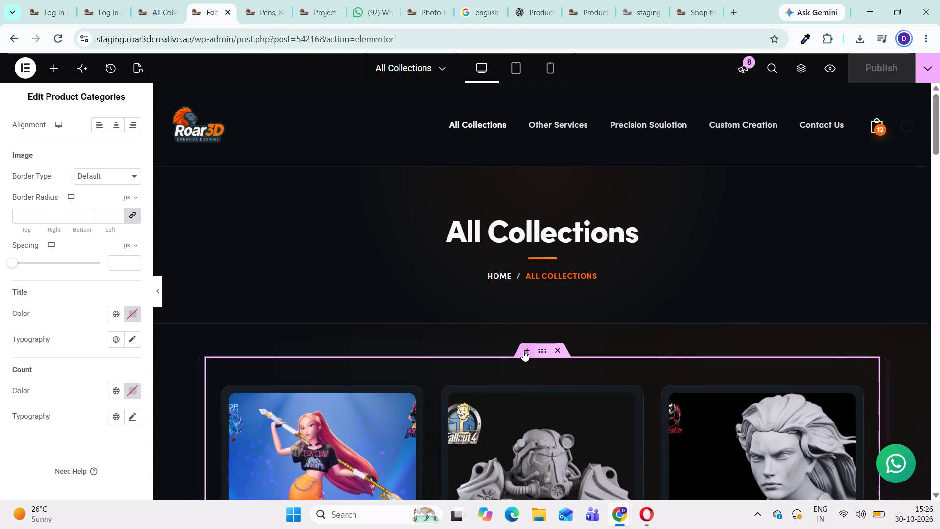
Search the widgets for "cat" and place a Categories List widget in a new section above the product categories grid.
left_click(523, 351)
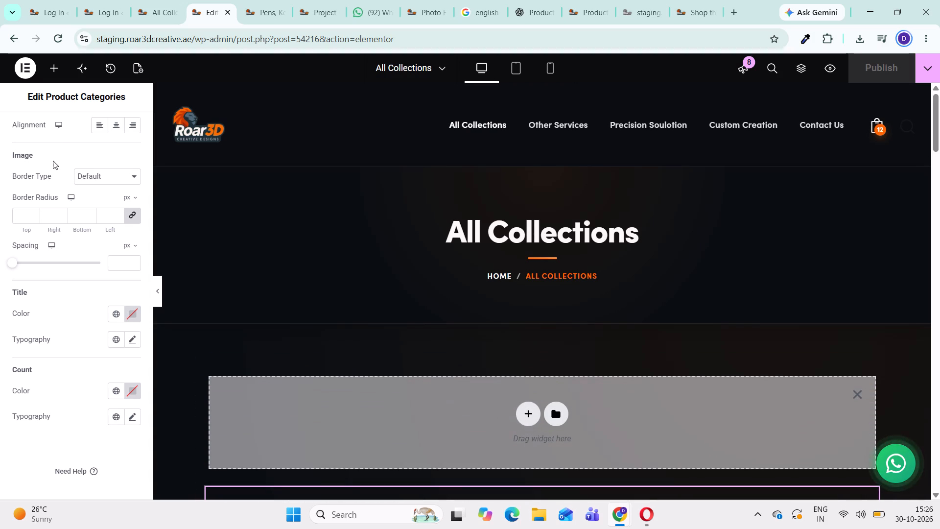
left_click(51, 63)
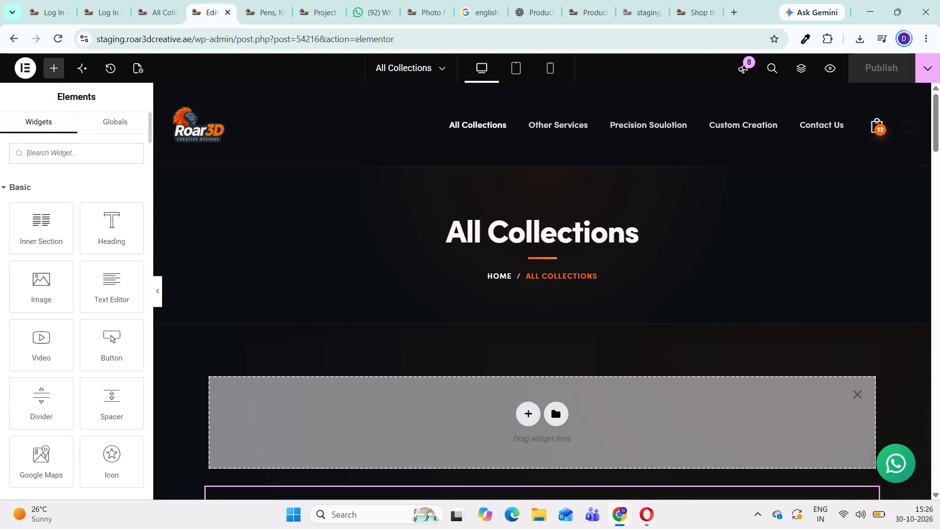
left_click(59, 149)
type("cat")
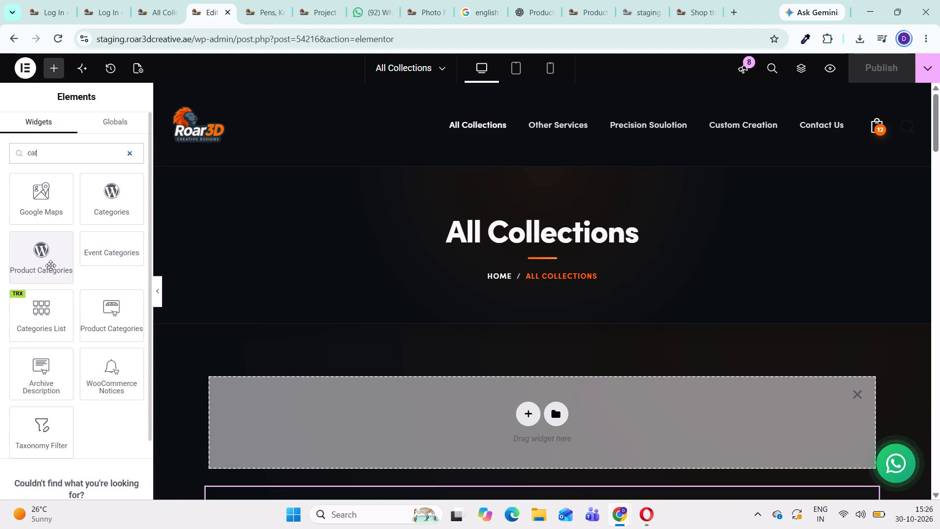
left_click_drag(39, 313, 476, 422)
Examine the page's category cards below the newly placed Categories List widget.
scroll(578, 410, "down", 3)
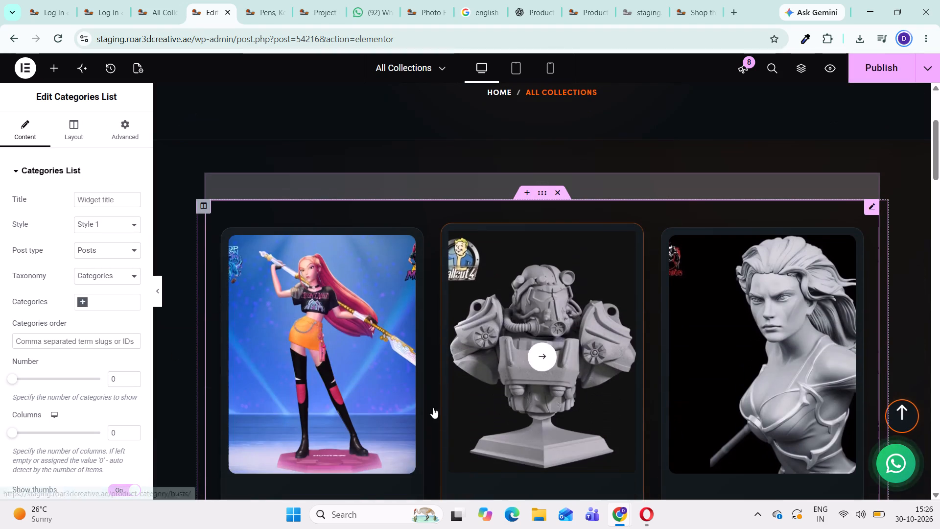
scroll(499, 387, "down", 2)
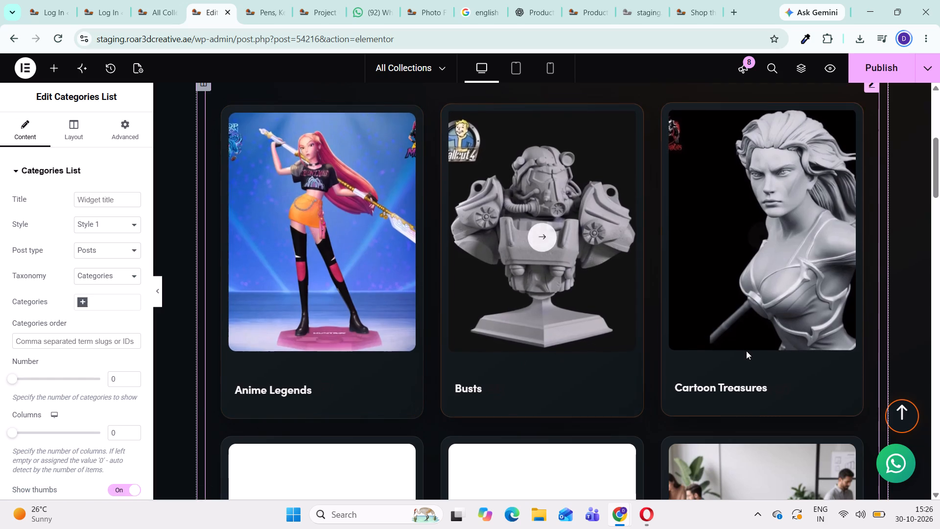
scroll(637, 345, "down", 7)
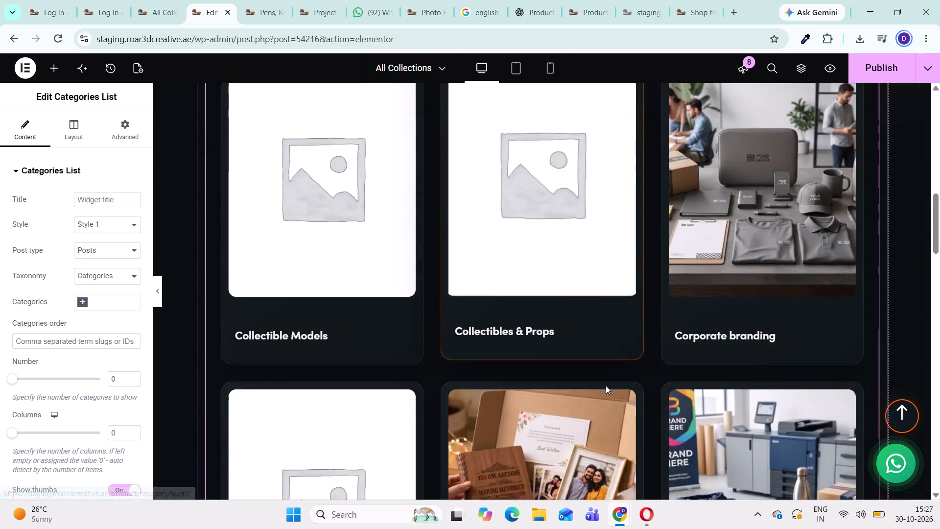
scroll(606, 385, "down", 19)
scroll(606, 385, "up", 12)
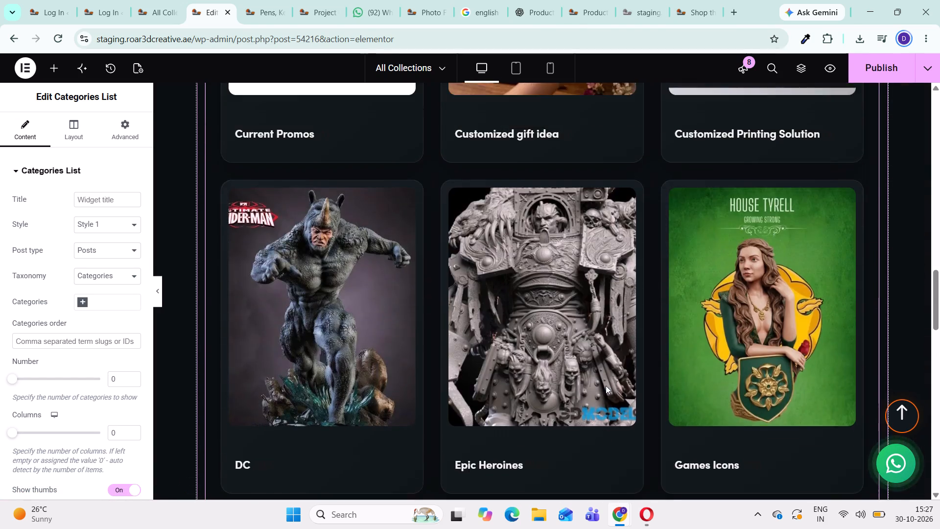
scroll(606, 385, "up", 17)
scroll(606, 385, "up", 4)
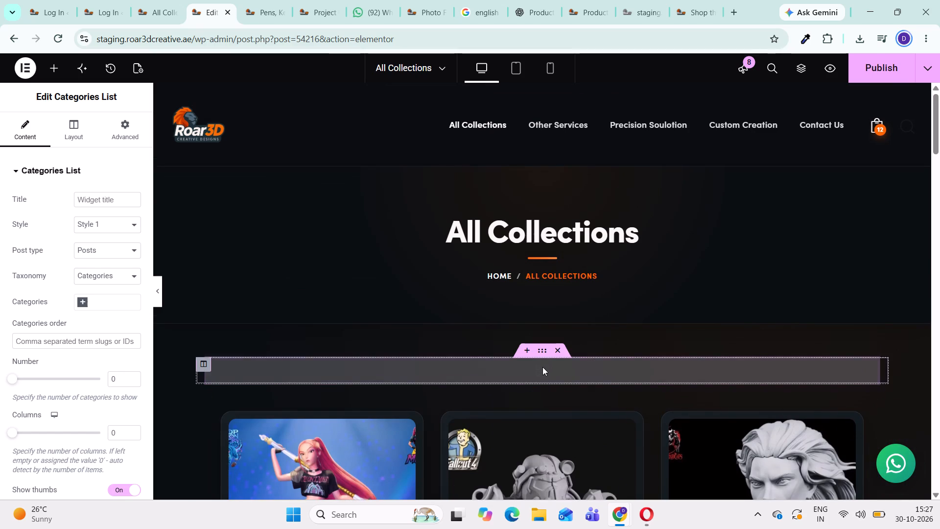
Review the new section's layout settings, including the Columns Gap and Content Width options.
left_click(544, 347)
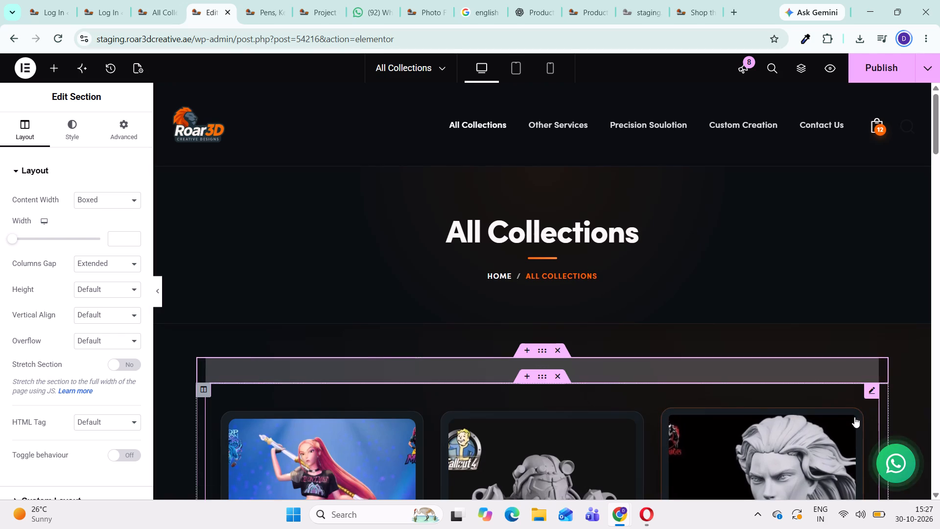
left_click(540, 354)
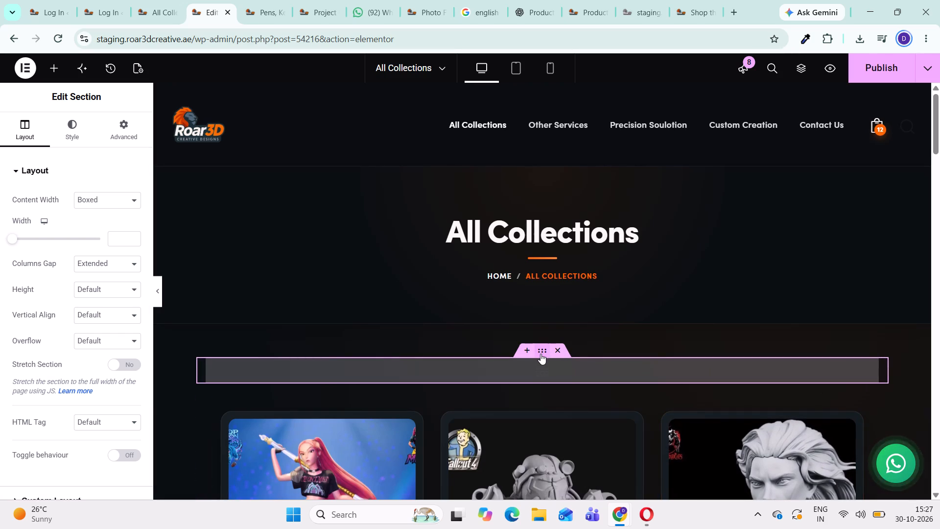
left_click(94, 266)
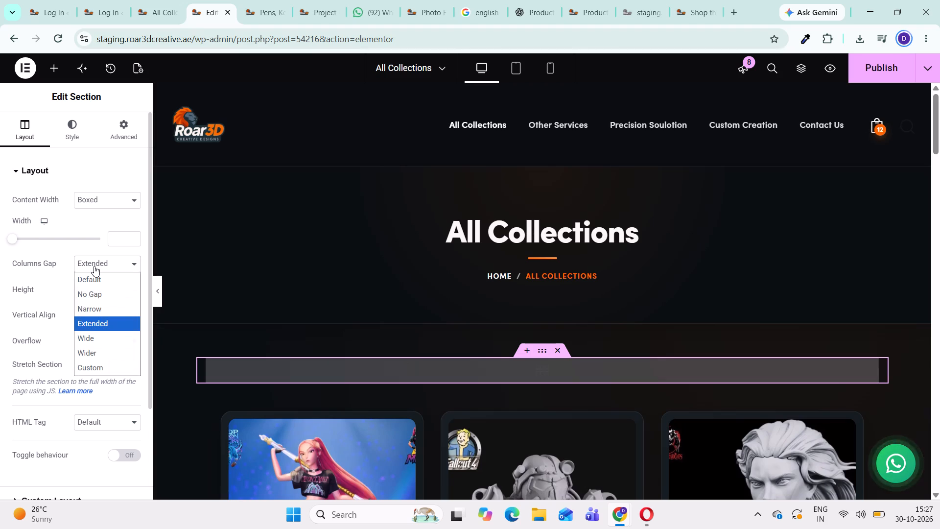
left_click(85, 221)
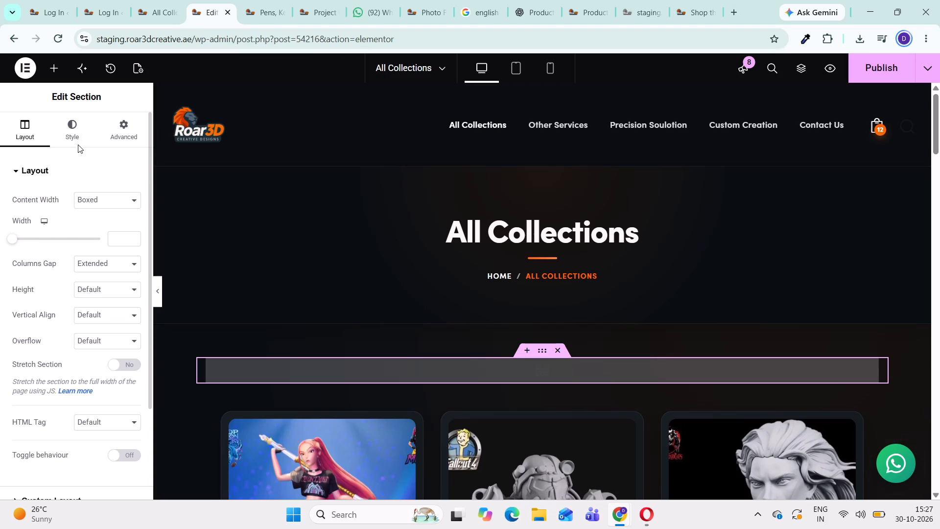
scroll(80, 285, "down", 4)
scroll(82, 355, "up", 5)
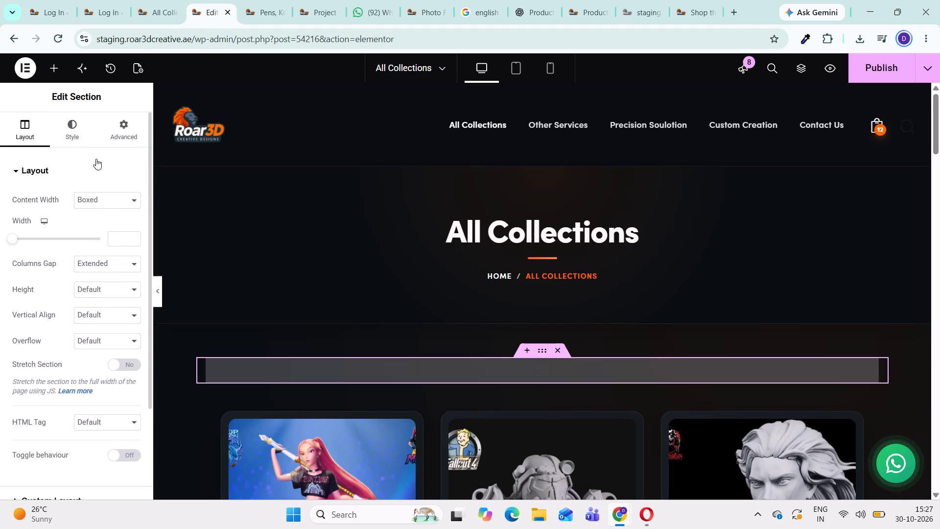
scroll(96, 159, "up", 1)
left_click(95, 201)
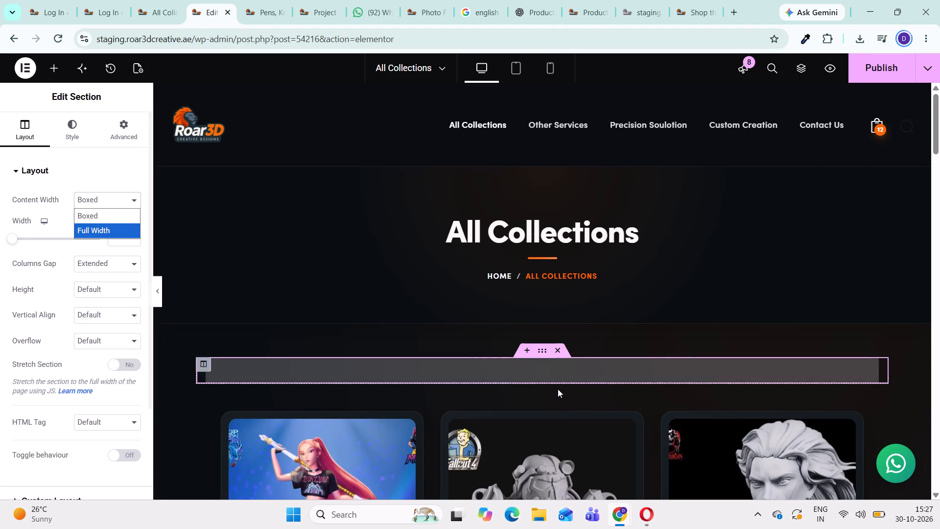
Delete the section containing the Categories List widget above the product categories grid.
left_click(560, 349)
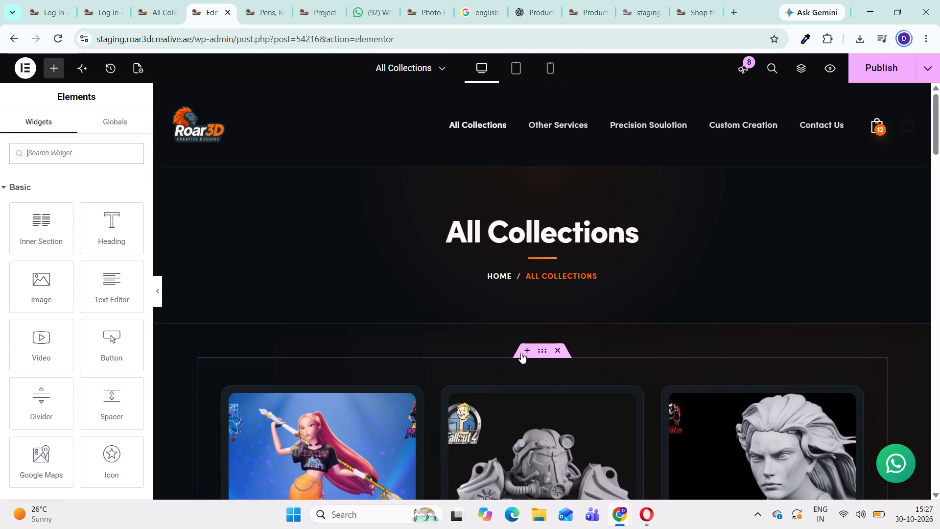
Add a single-column section above the product categories grid and set its content width to Full Width.
left_click(521, 349)
left_click(525, 416)
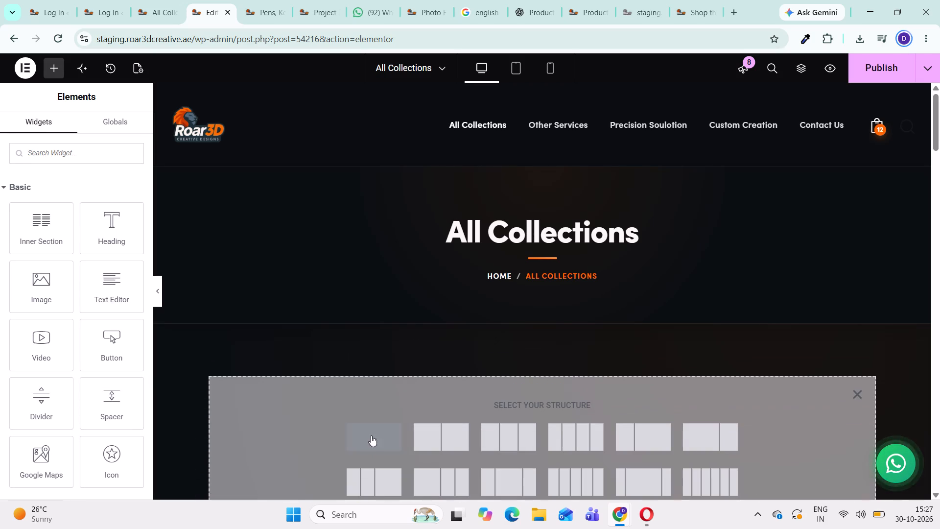
left_click(366, 434)
left_click(537, 354)
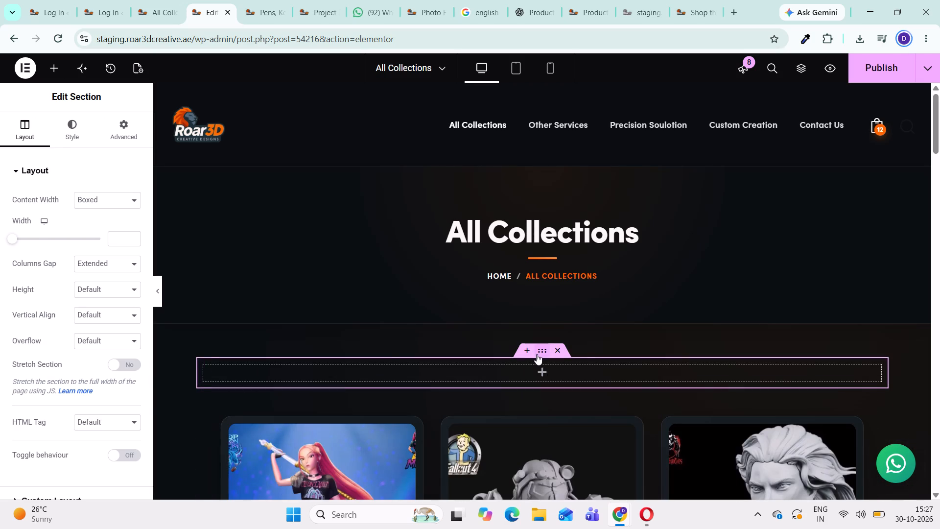
left_click(93, 196)
left_click(93, 233)
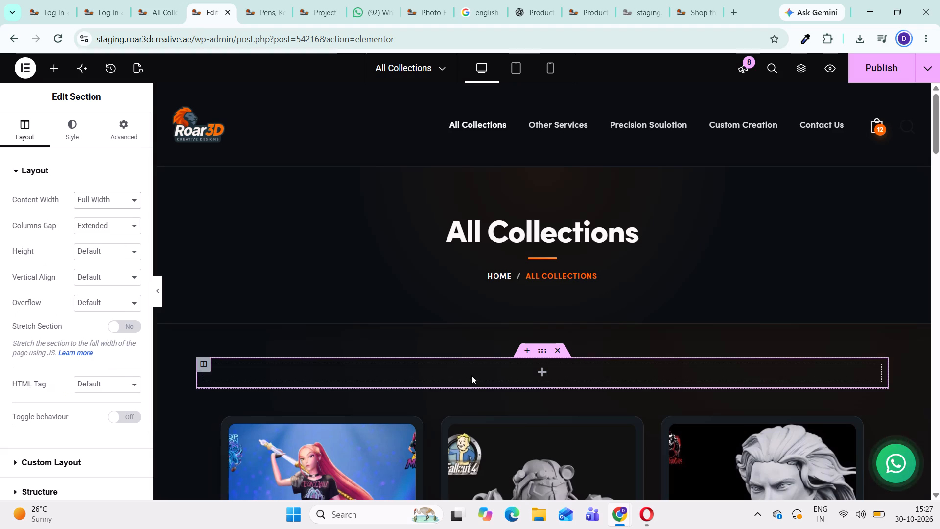
Search the widgets for "cate" and place a Categories List widget in the empty full-width section.
left_click(51, 70)
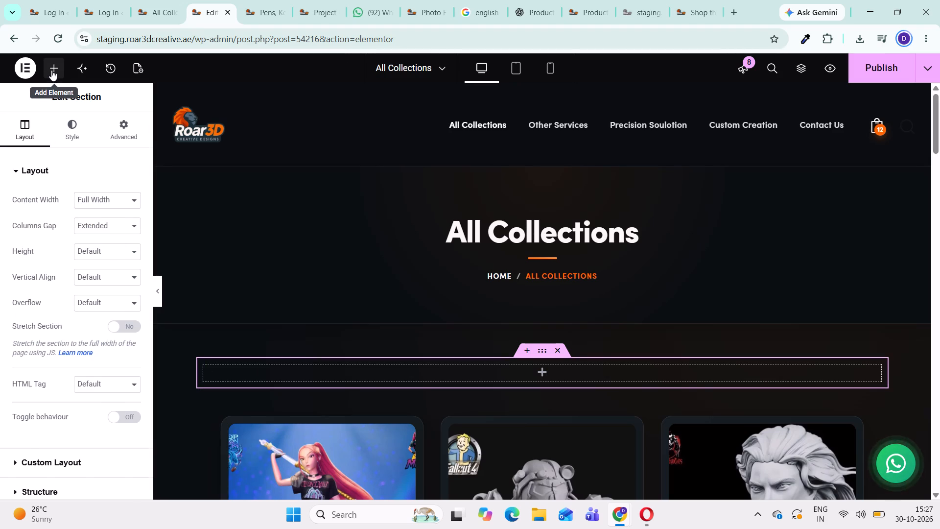
left_click(52, 151)
type("cat")
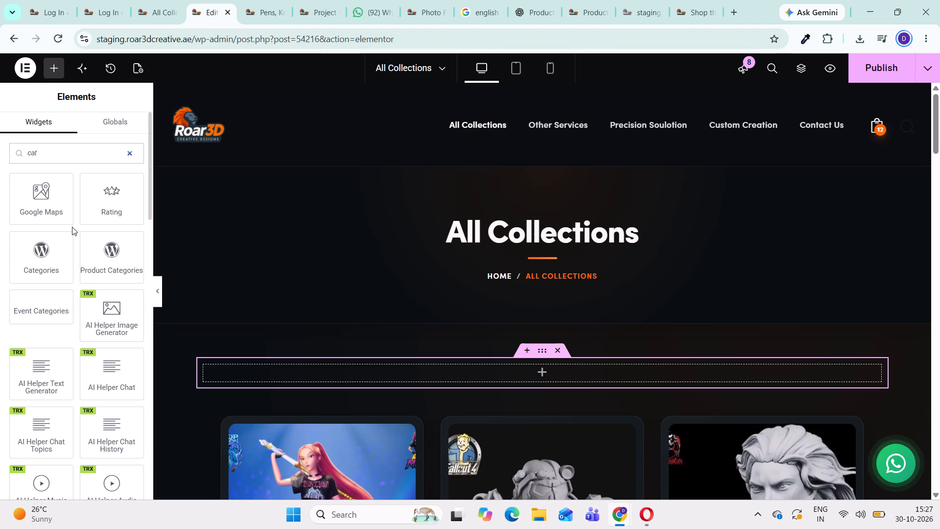
key("e")
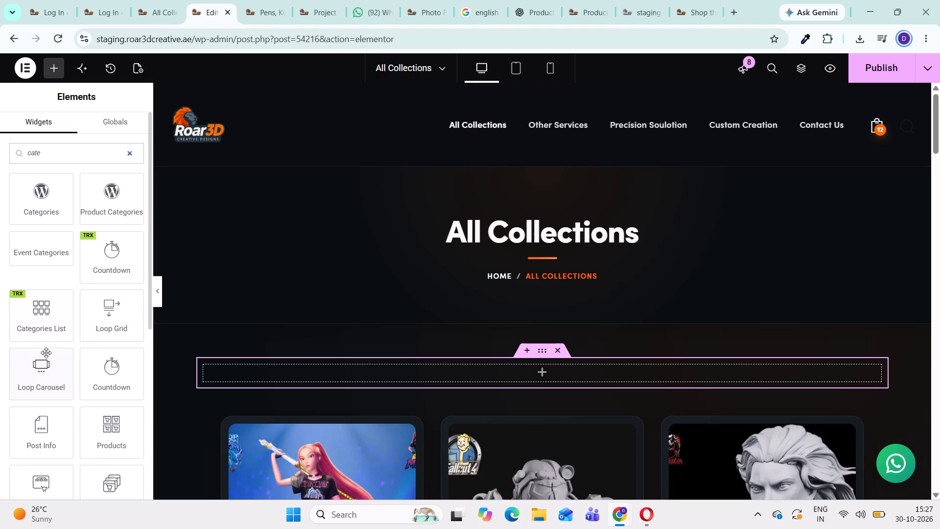
left_click_drag(49, 319, 503, 363)
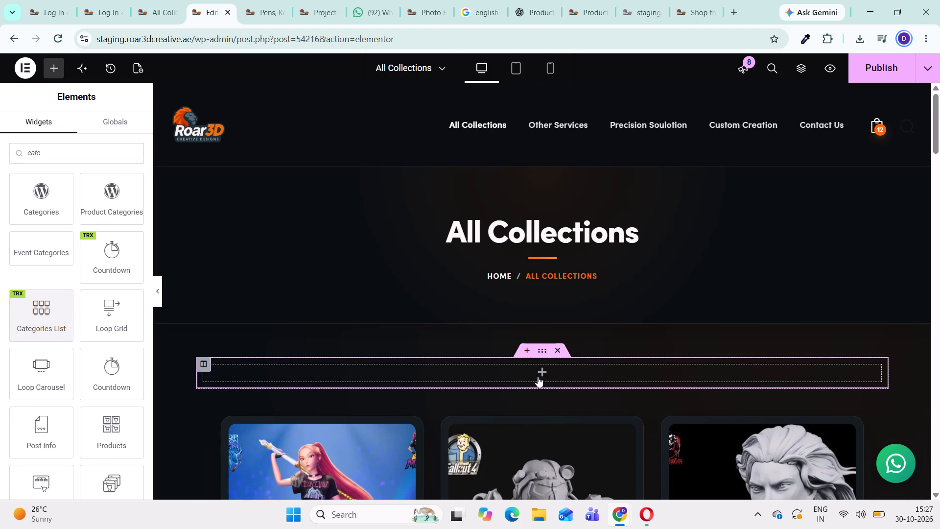
scroll(382, 368, "down", 2)
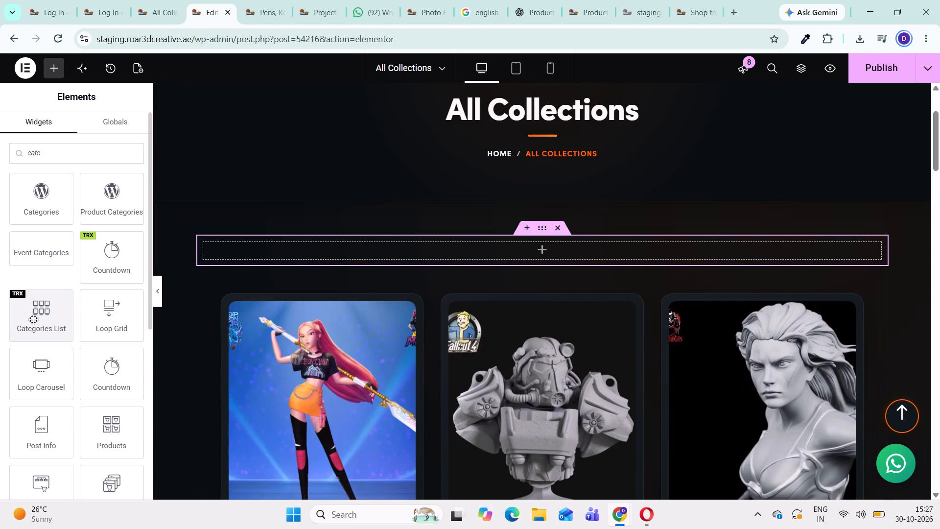
left_click_drag(34, 319, 453, 251)
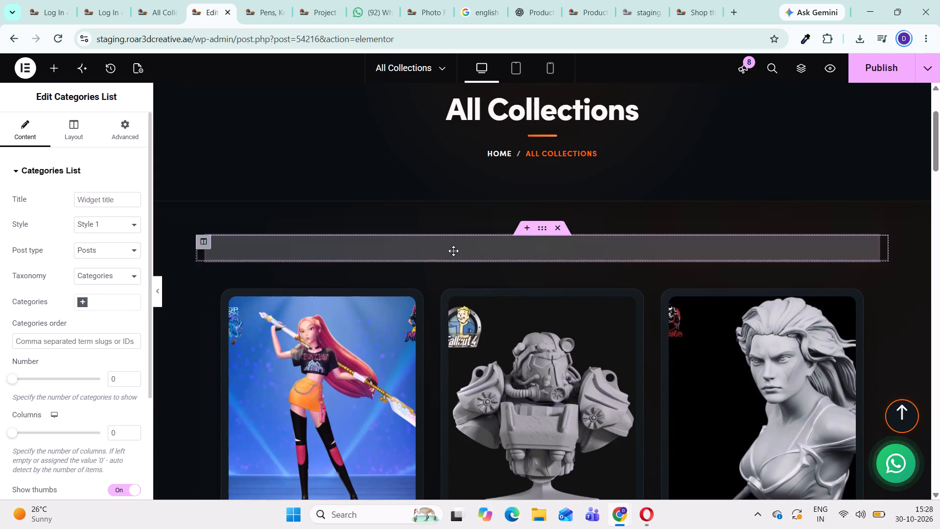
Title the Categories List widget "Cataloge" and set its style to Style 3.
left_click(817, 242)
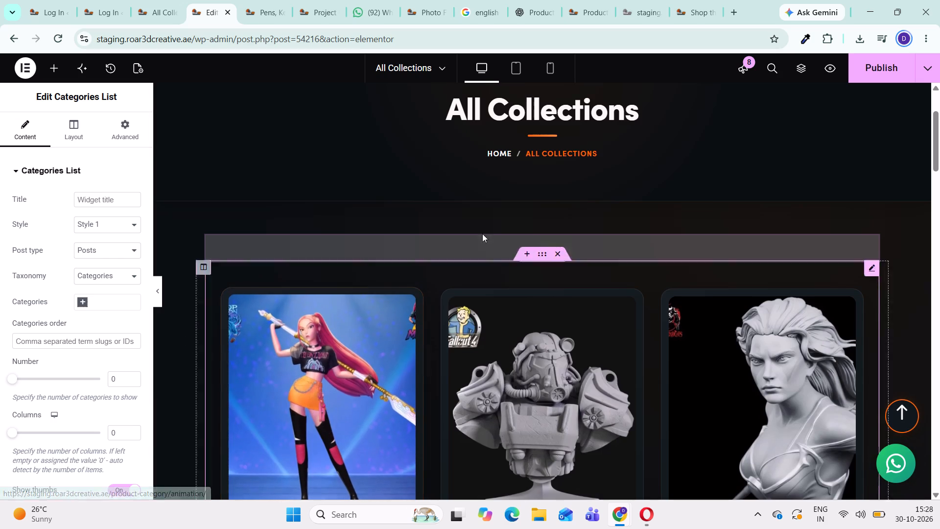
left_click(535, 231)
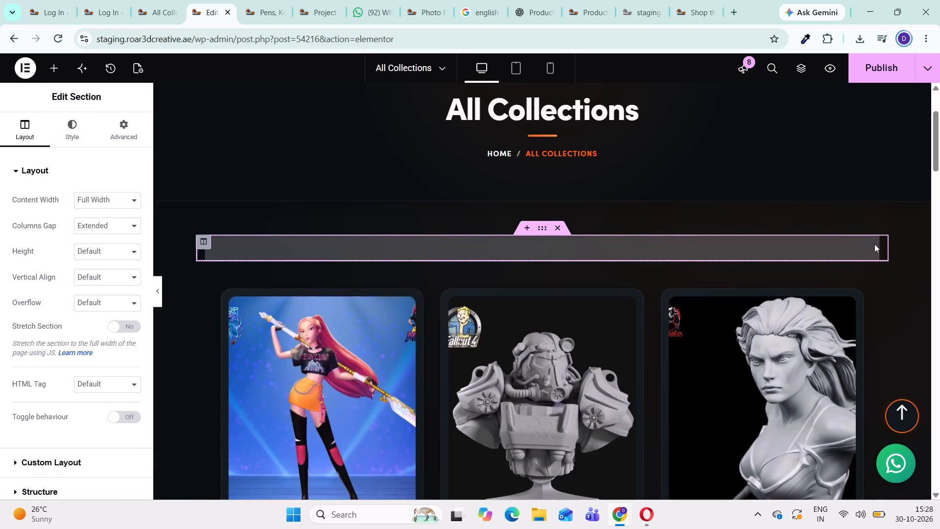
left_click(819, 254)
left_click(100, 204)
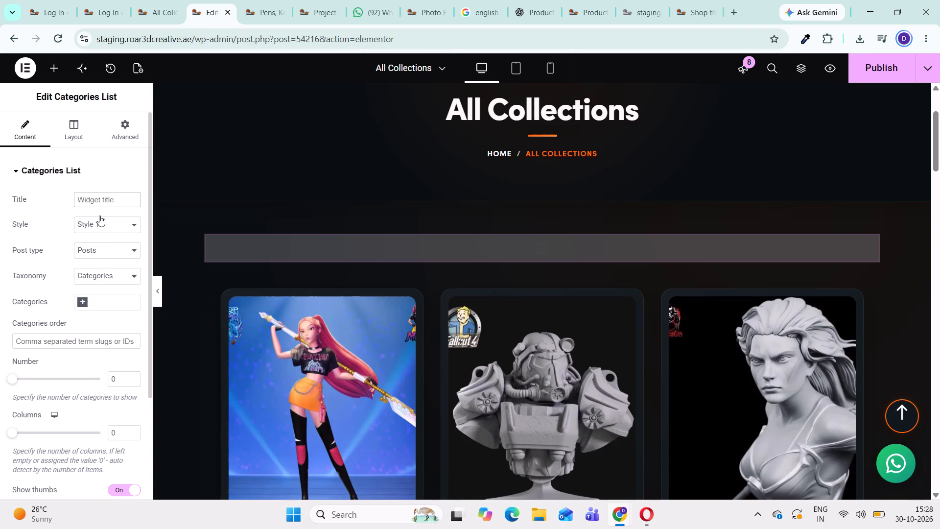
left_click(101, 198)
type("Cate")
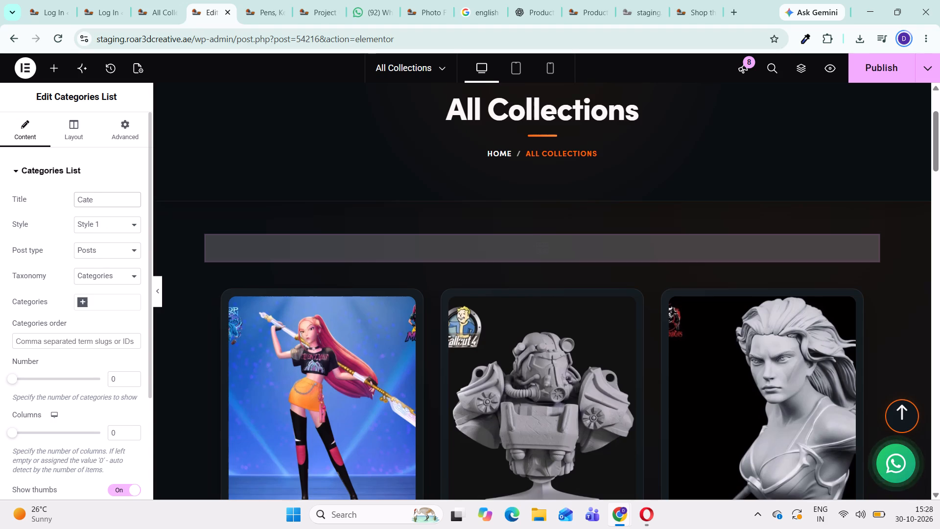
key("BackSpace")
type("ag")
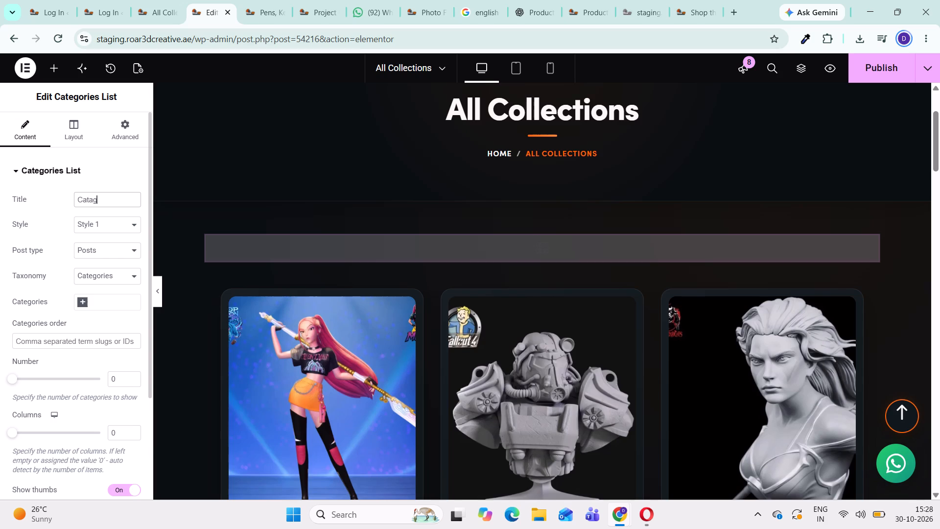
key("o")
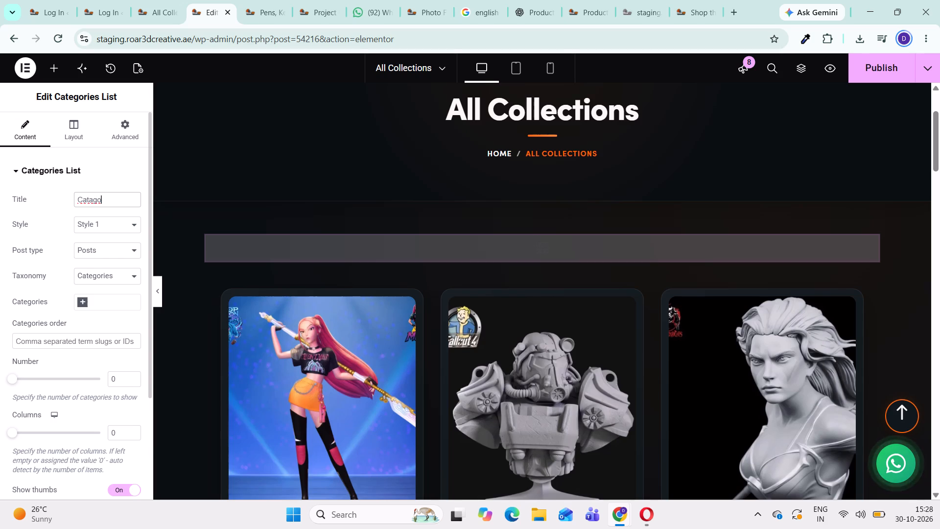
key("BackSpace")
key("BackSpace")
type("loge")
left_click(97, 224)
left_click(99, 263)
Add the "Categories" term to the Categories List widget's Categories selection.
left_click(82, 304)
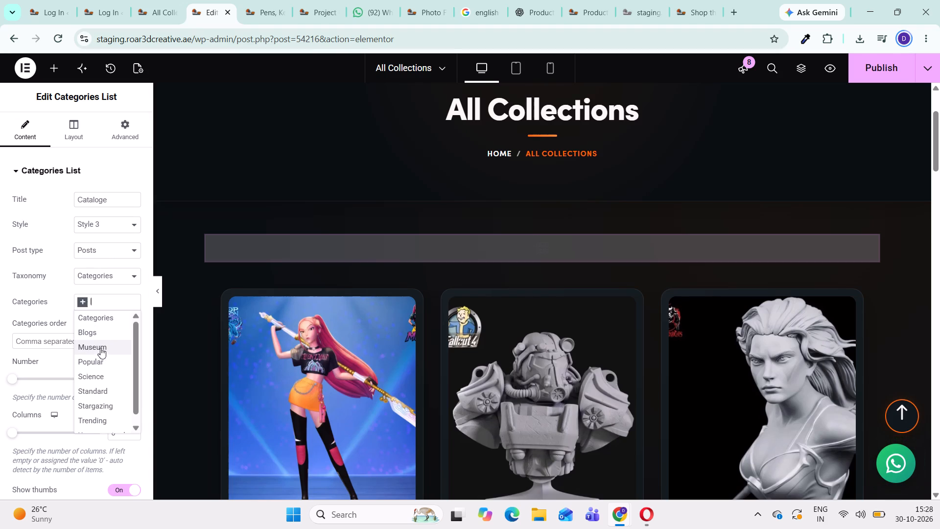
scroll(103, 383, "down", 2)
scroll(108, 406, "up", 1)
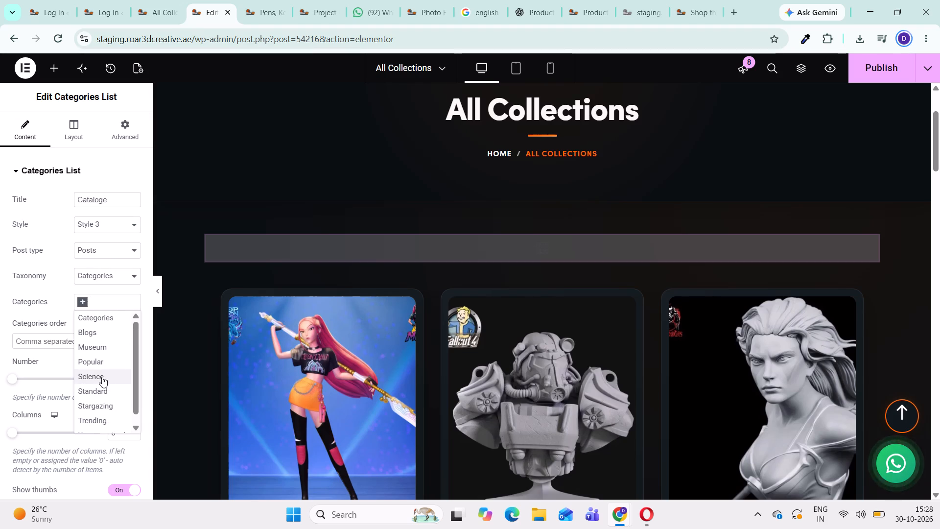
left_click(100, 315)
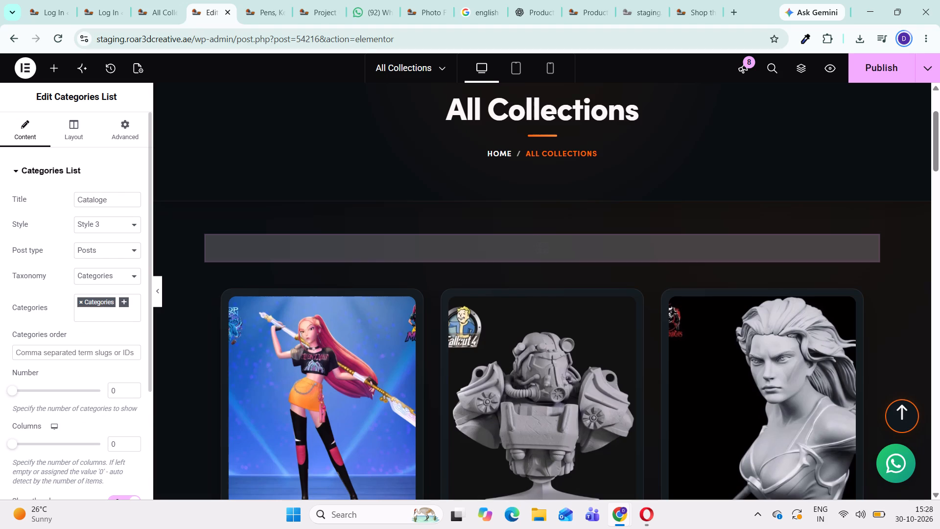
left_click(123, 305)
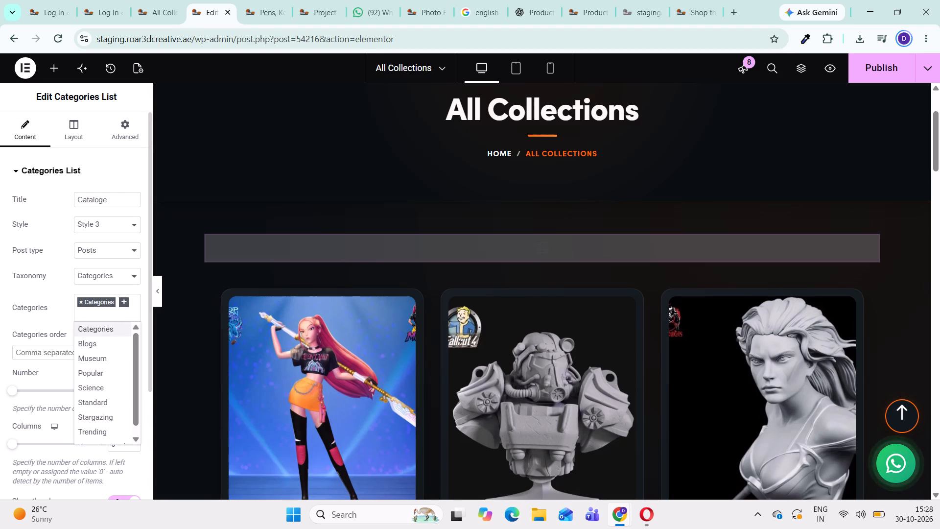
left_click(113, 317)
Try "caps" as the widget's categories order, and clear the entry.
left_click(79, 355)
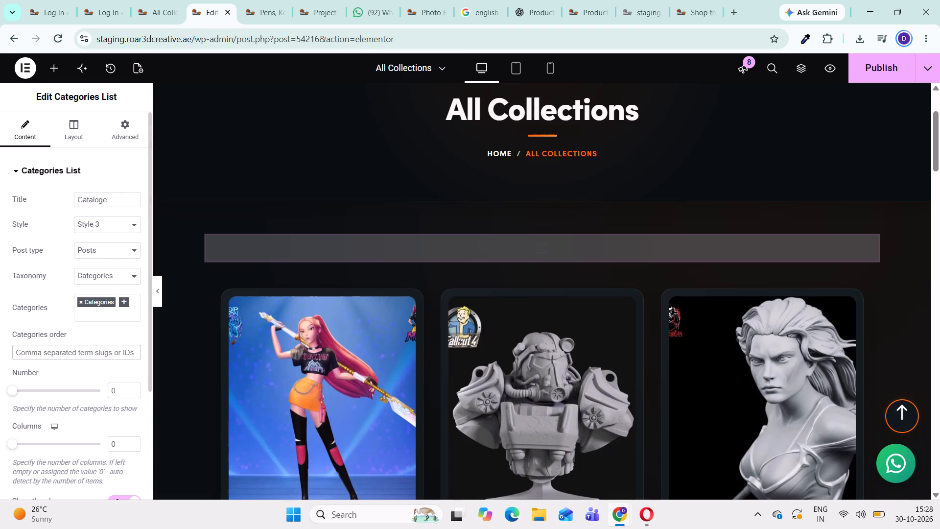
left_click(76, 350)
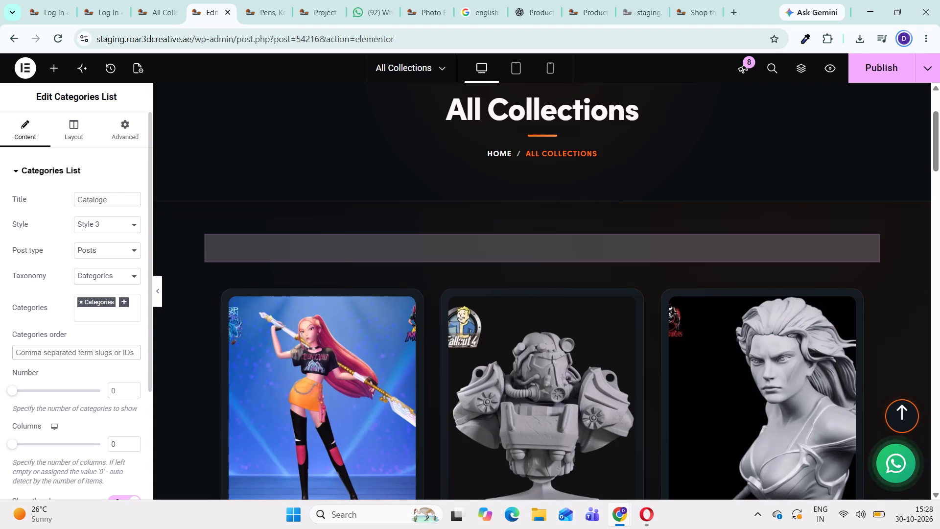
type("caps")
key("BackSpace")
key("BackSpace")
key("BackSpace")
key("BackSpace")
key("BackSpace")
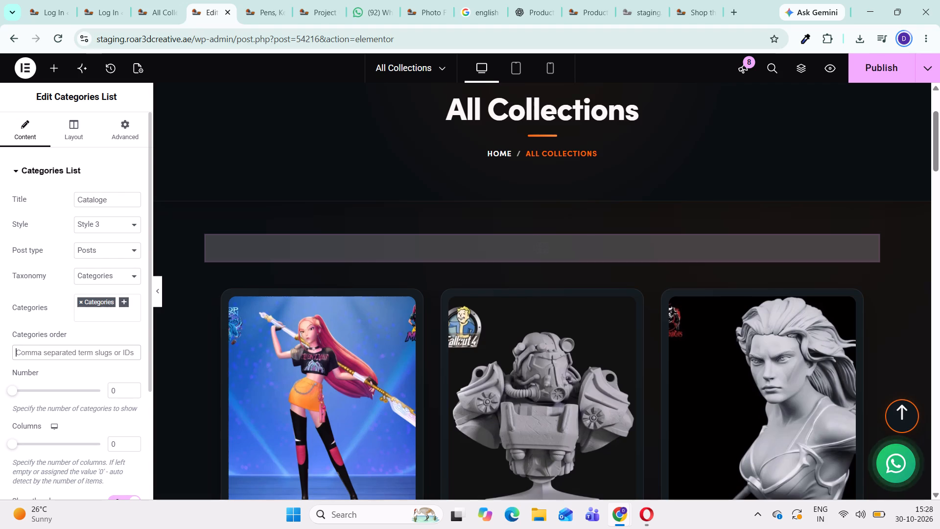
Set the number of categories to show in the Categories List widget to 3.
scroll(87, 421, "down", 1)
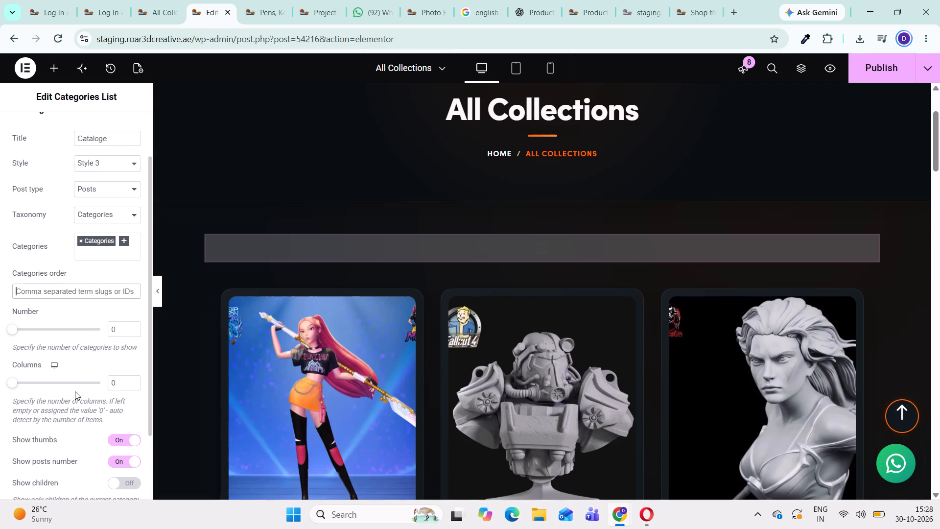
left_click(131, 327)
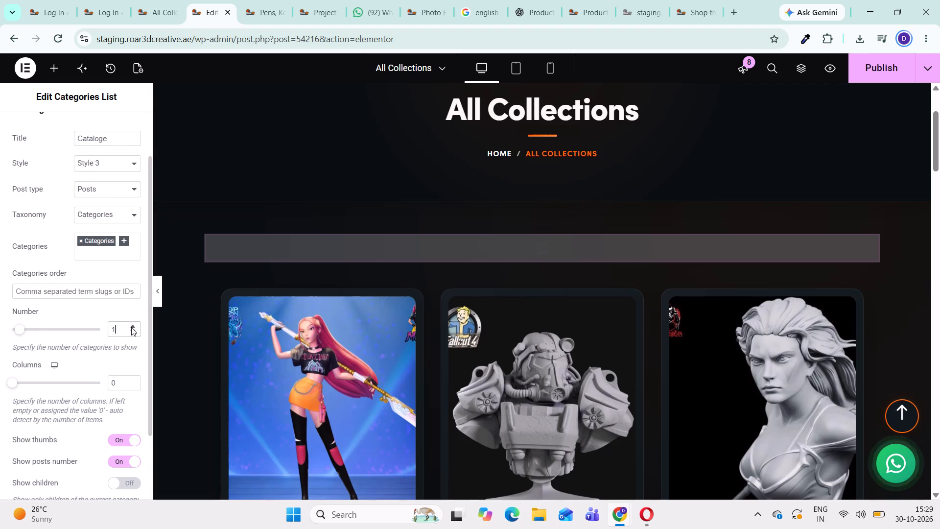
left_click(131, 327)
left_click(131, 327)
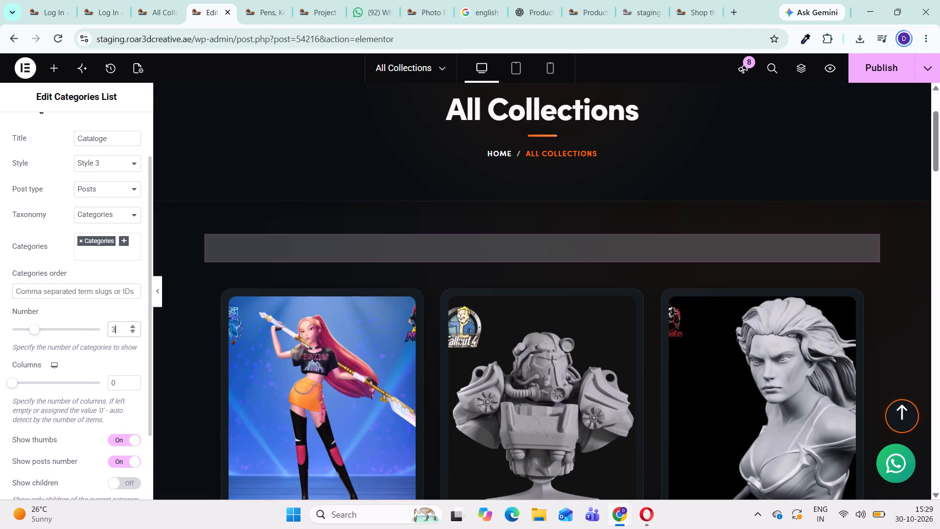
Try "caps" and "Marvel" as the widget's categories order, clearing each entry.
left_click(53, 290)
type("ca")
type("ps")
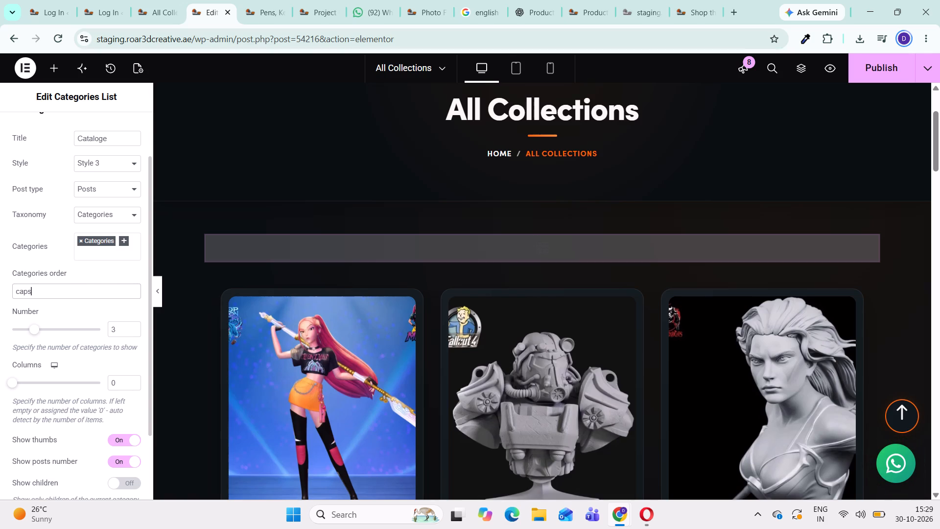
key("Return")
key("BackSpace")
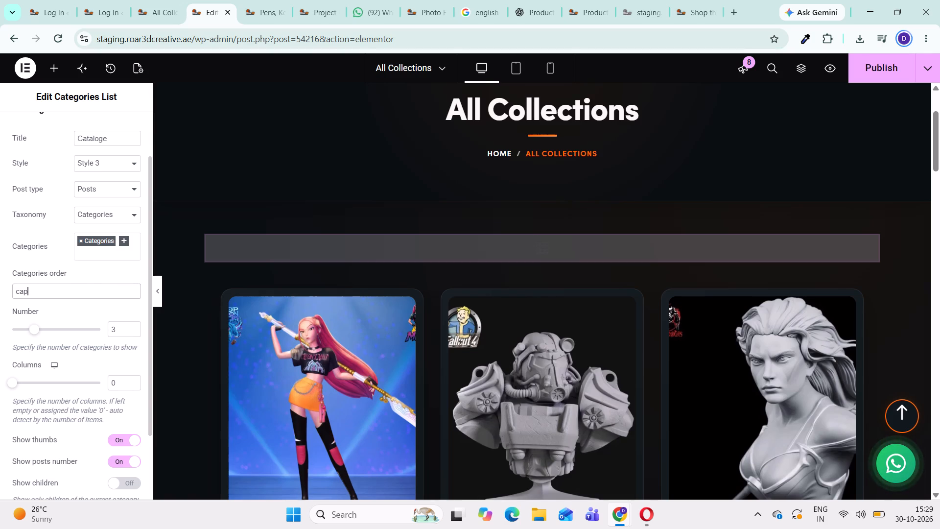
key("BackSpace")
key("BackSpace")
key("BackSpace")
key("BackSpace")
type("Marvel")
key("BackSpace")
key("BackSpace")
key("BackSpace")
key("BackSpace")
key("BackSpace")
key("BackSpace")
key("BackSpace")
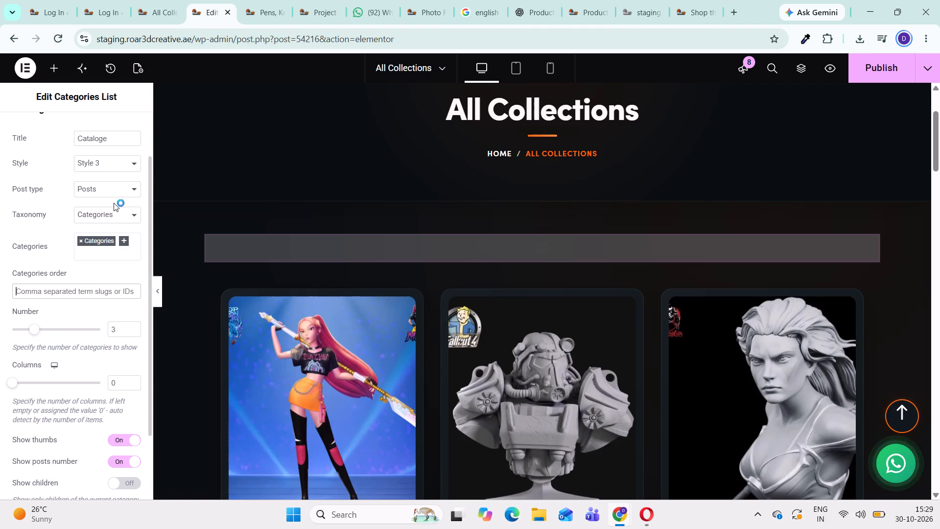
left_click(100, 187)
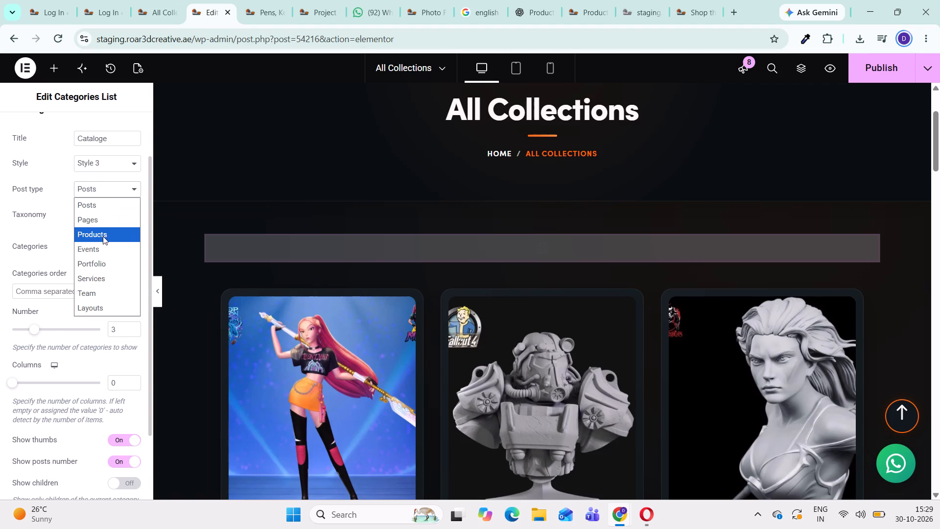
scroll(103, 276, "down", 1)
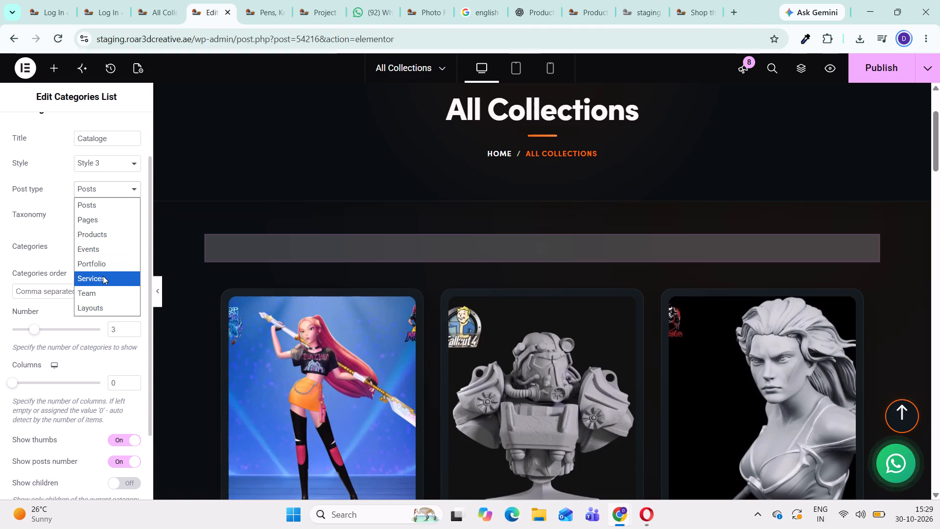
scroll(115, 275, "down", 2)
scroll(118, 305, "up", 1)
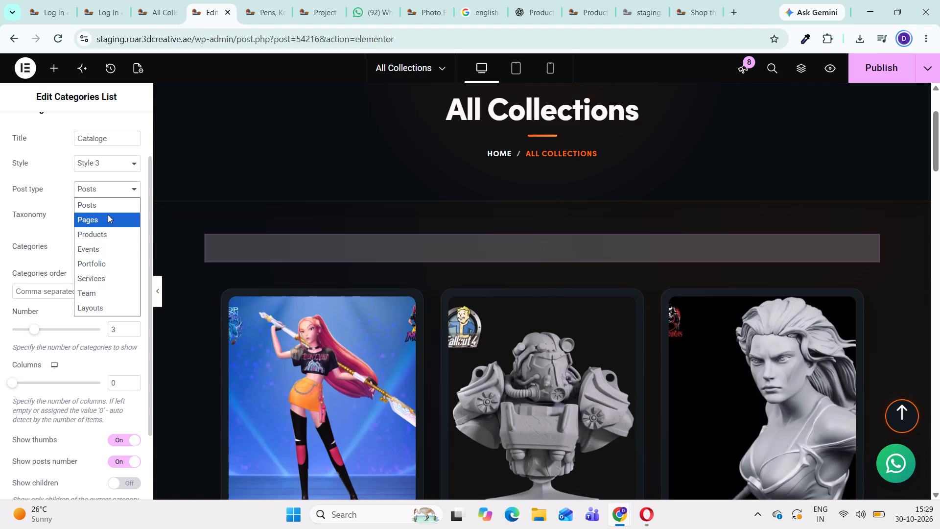
Delete the section containing the Categories List widget above the product categories grid.
left_click(561, 228)
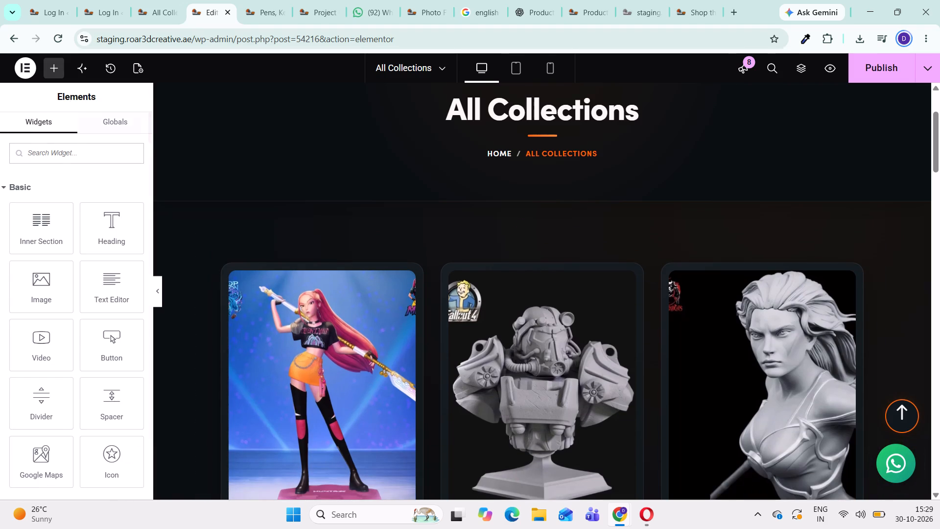
Search the widgets for "cate" and place a Product Categories widget in a new section above the product categories grid.
left_click(69, 156)
type("ca")
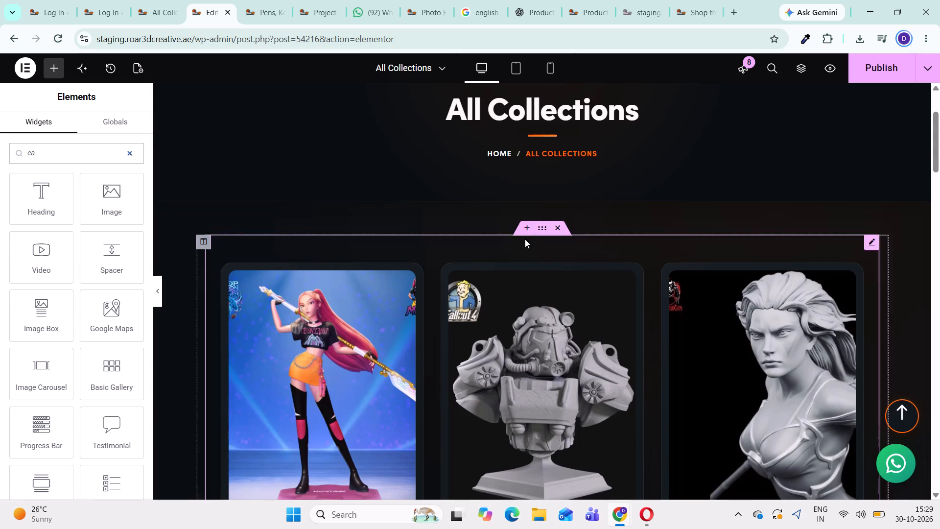
left_click(520, 228)
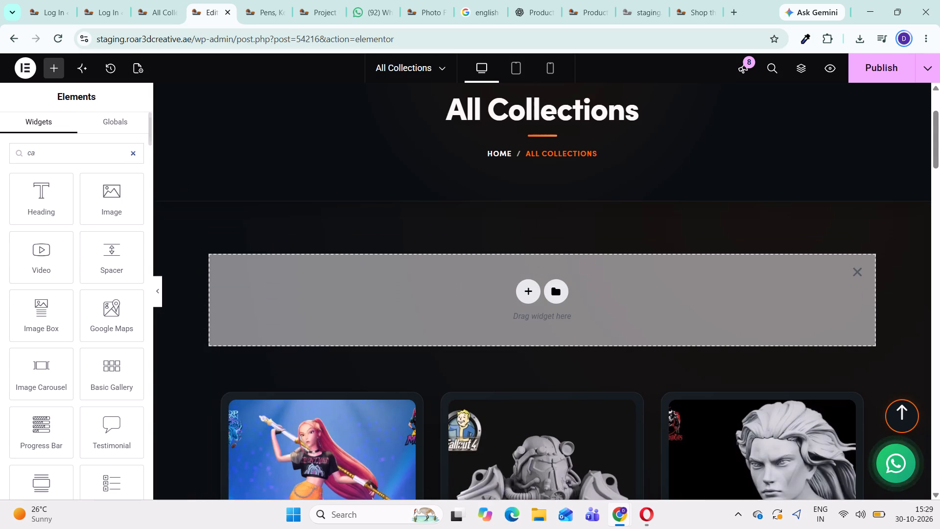
left_click(90, 151)
type("te")
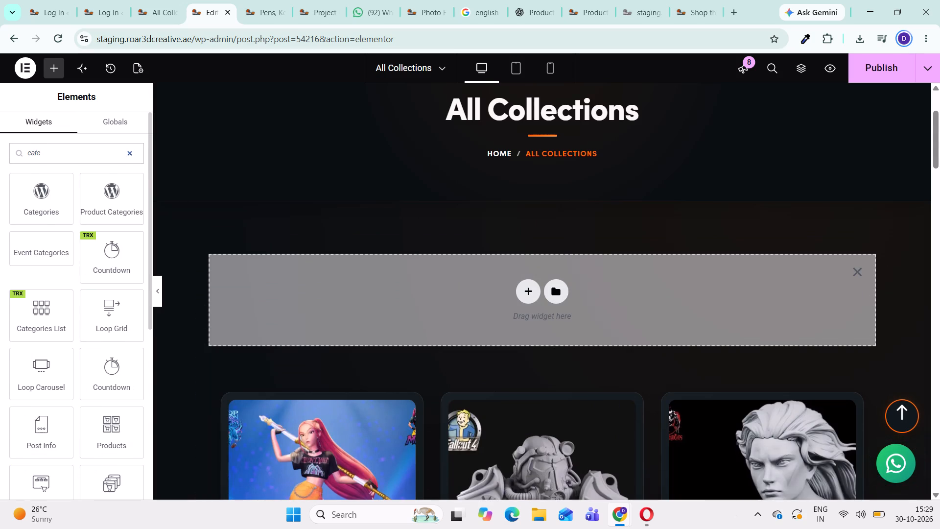
left_click_drag(105, 215, 519, 300)
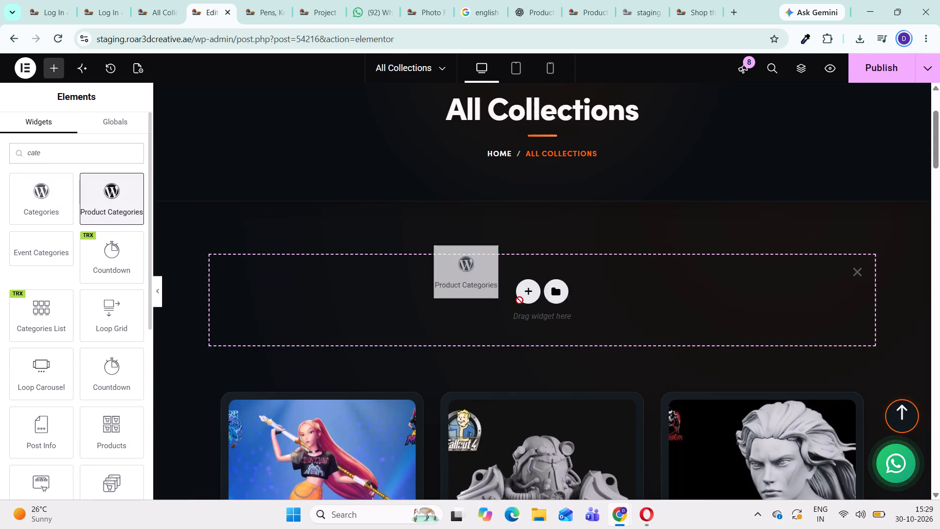
left_click_drag(519, 300, 569, 313)
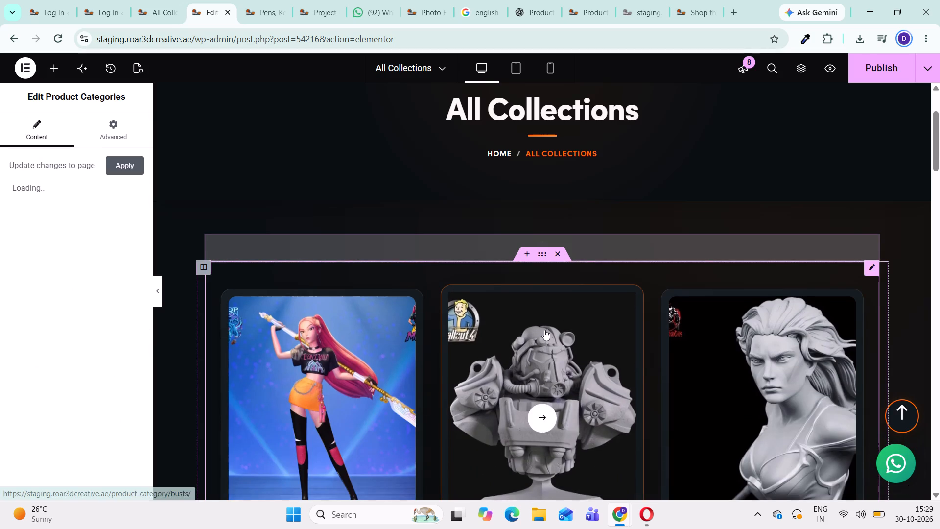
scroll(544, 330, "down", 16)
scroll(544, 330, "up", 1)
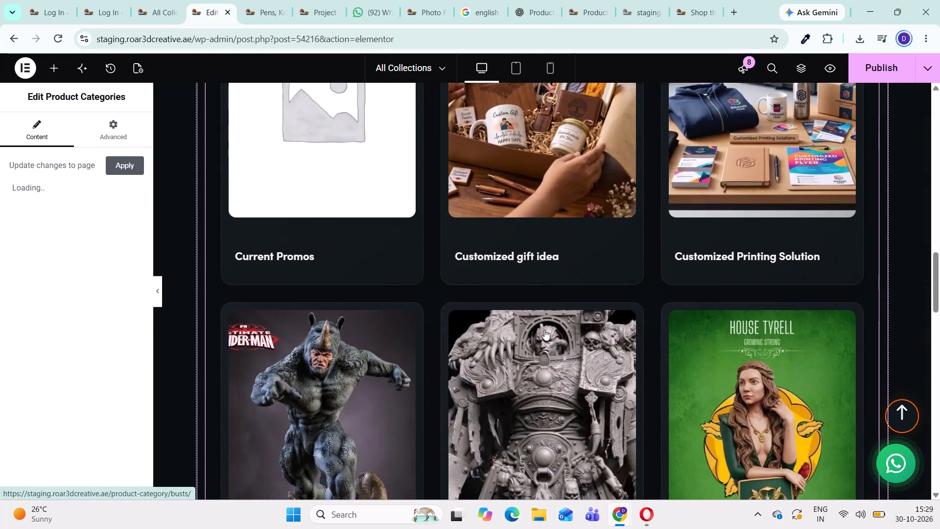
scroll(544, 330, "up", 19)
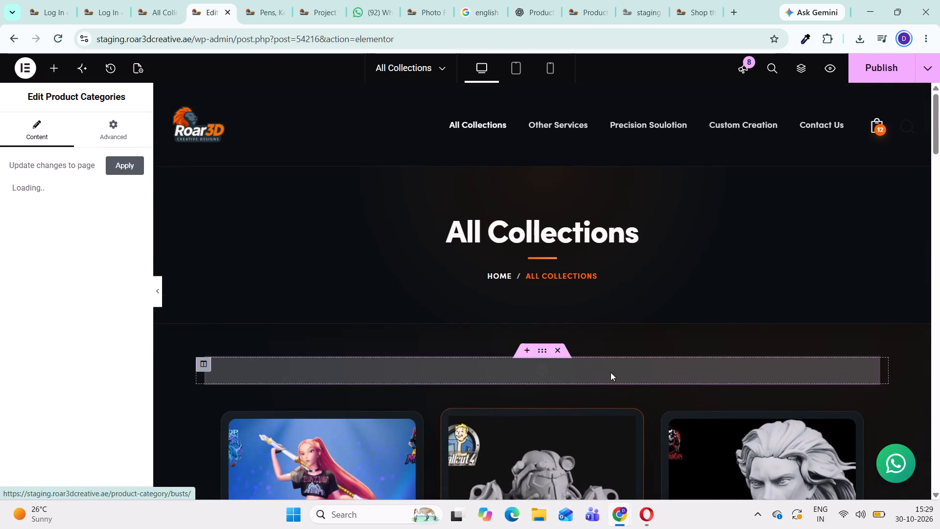
Delete the section containing the new Product Categories widget above the product categories grid.
left_click(543, 352)
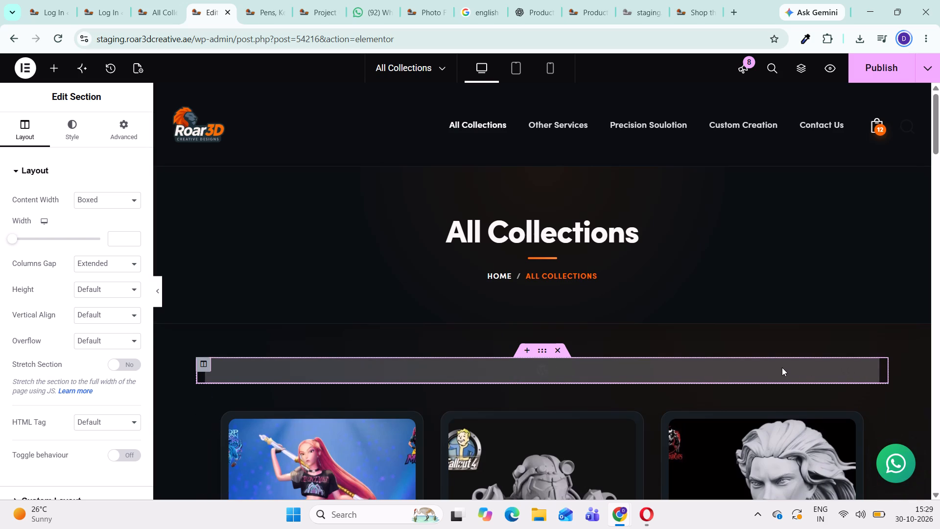
left_click(559, 350)
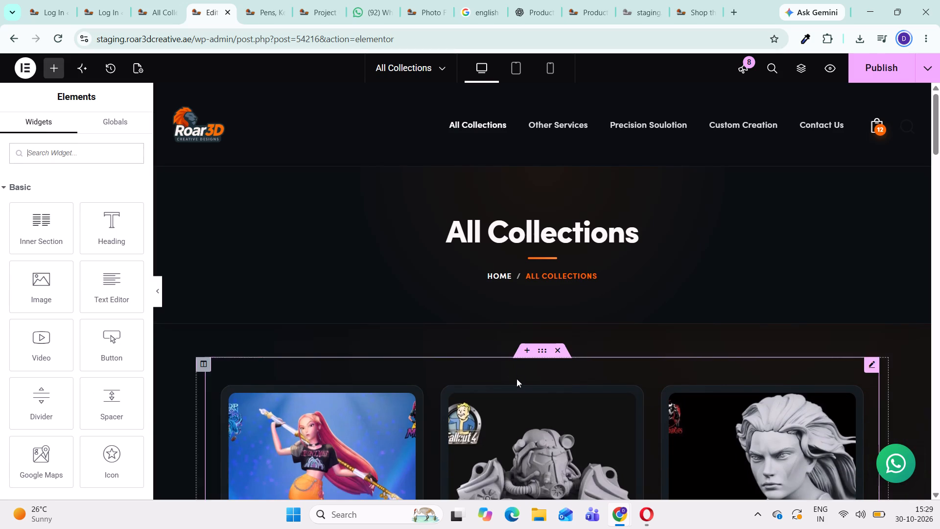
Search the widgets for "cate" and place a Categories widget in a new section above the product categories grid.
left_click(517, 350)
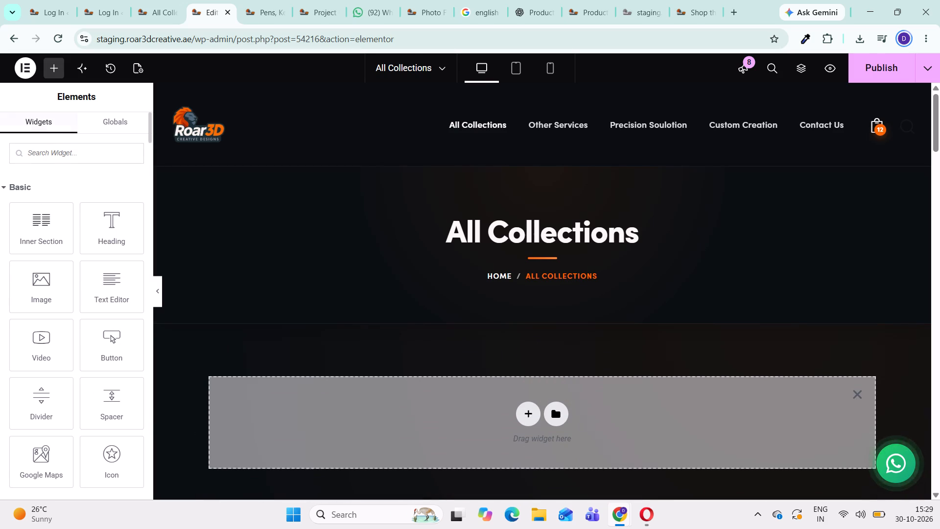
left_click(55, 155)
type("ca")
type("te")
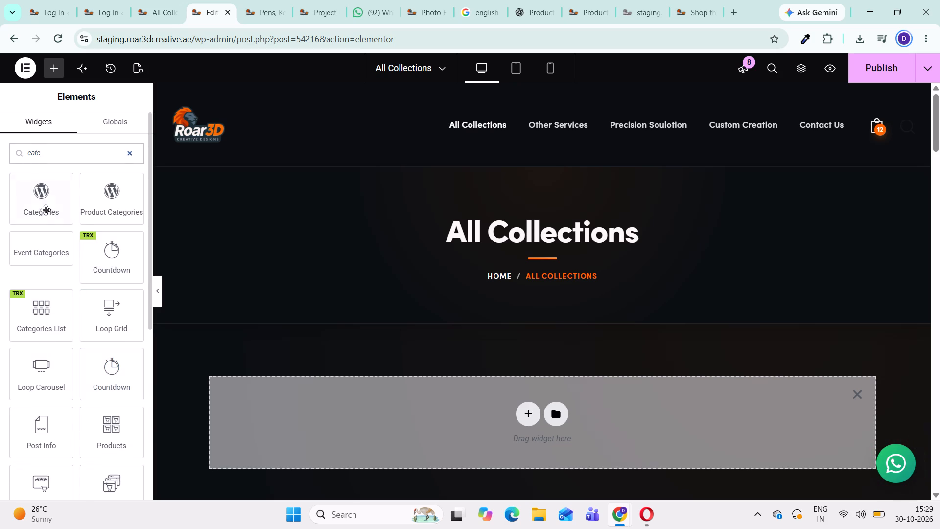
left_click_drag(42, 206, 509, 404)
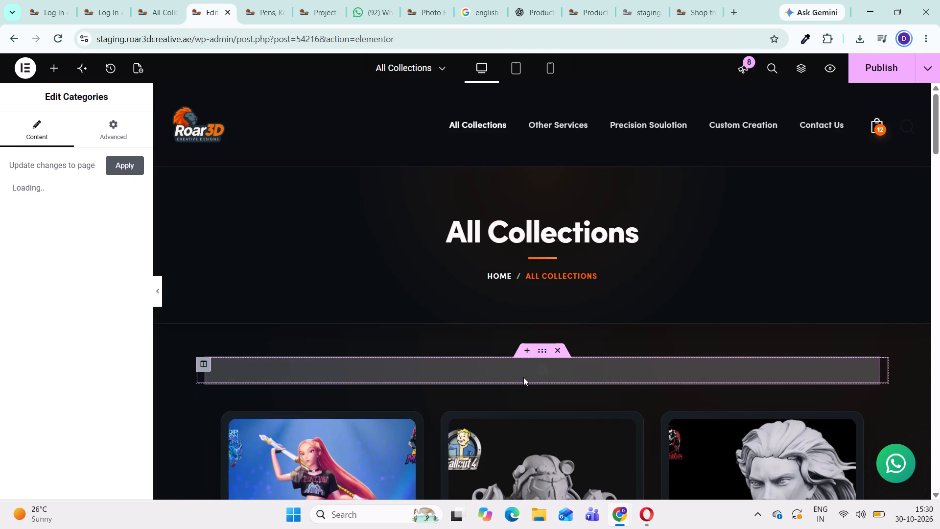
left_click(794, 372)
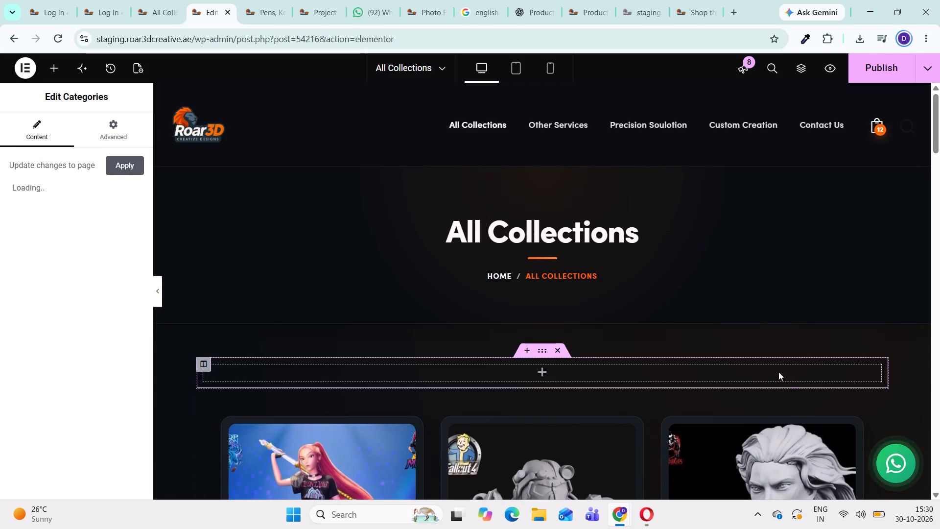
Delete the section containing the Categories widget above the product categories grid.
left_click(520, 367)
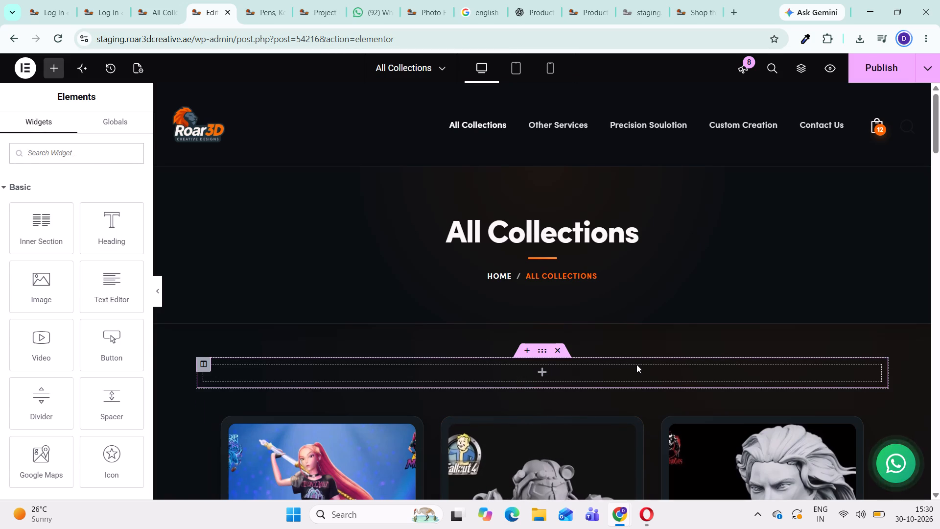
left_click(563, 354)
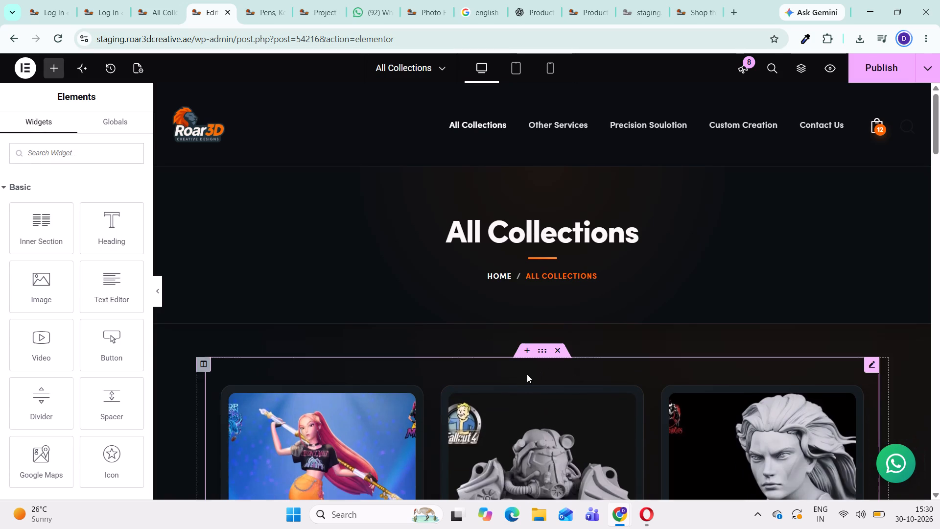
Look over the existing product categories grid on the All Collections page from top to bottom.
scroll(528, 374, "down", 11)
scroll(529, 415, "down", 2)
scroll(529, 415, "up", 2)
scroll(529, 415, "down", 15)
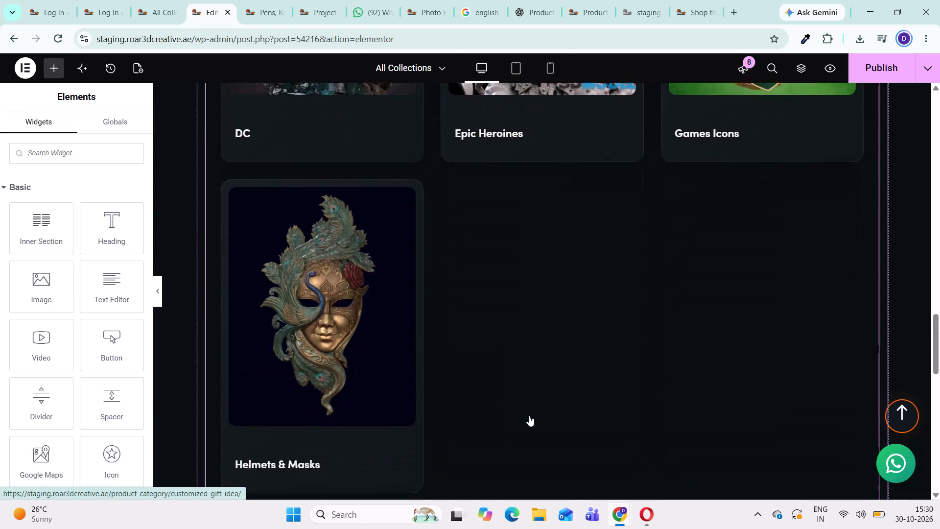
scroll(529, 415, "down", 2)
scroll(529, 415, "up", 8)
scroll(399, 414, "up", 3)
scroll(847, 170, "up", 5)
scroll(857, 246, "up", 4)
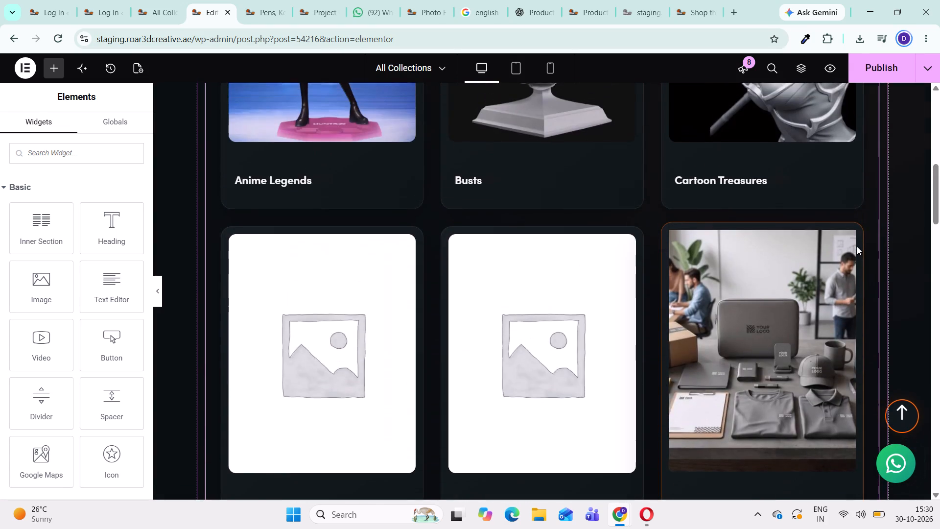
scroll(857, 246, "up", 7)
Open the existing product categories grid widget for editing and examine its content, style and advanced settings.
left_click(871, 306)
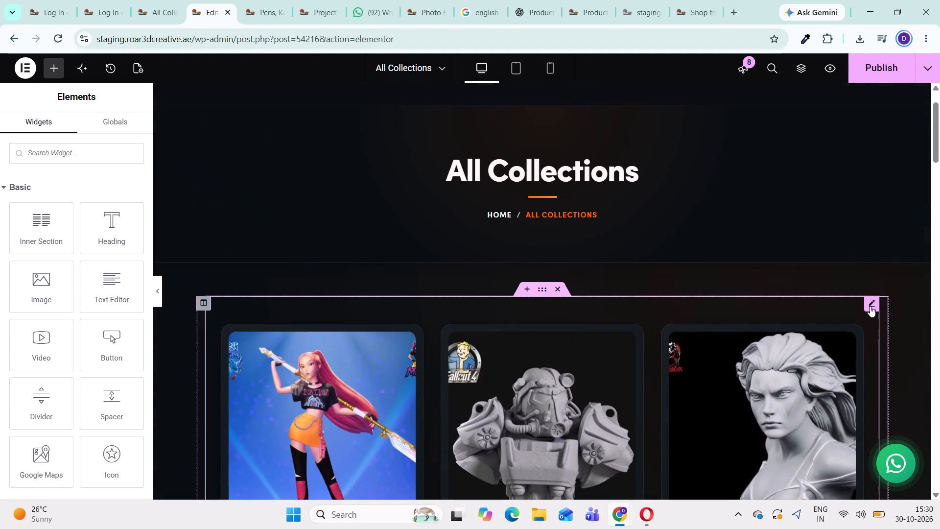
left_click(34, 140)
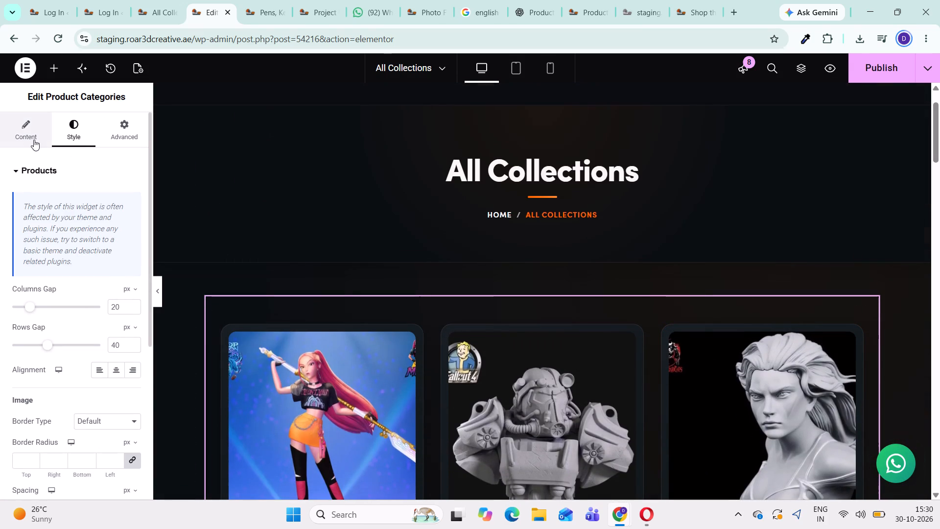
left_click(70, 119)
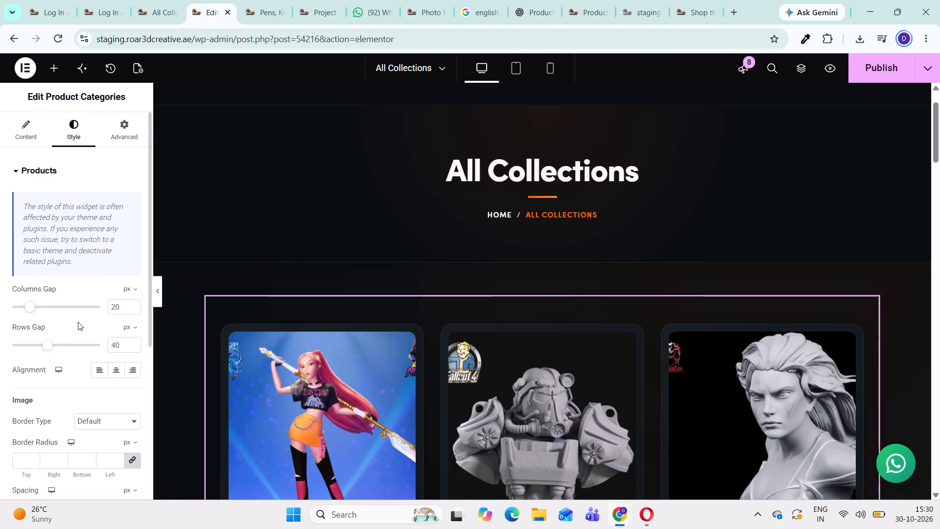
scroll(80, 351, "down", 6)
scroll(80, 352, "up", 3)
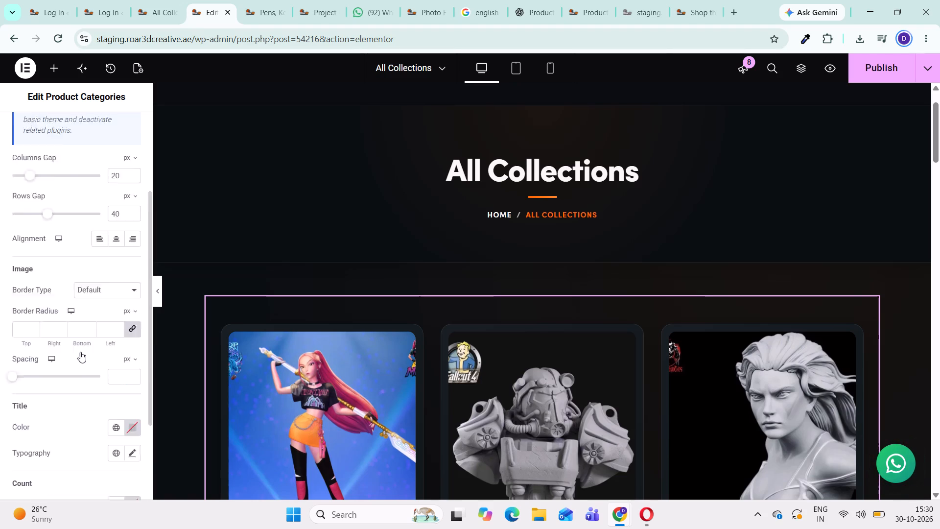
scroll(80, 352, "up", 5)
left_click(117, 138)
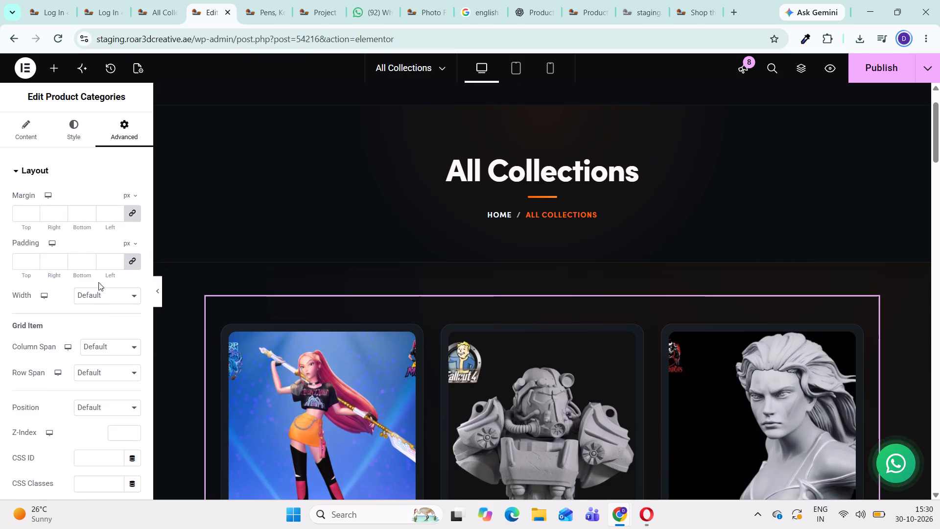
scroll(104, 313, "down", 7)
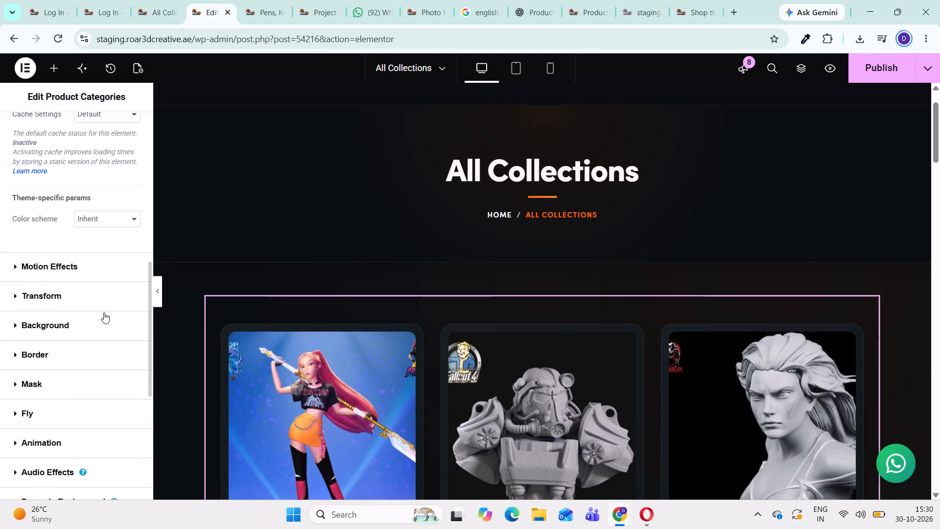
scroll(104, 313, "down", 1)
scroll(104, 313, "up", 2)
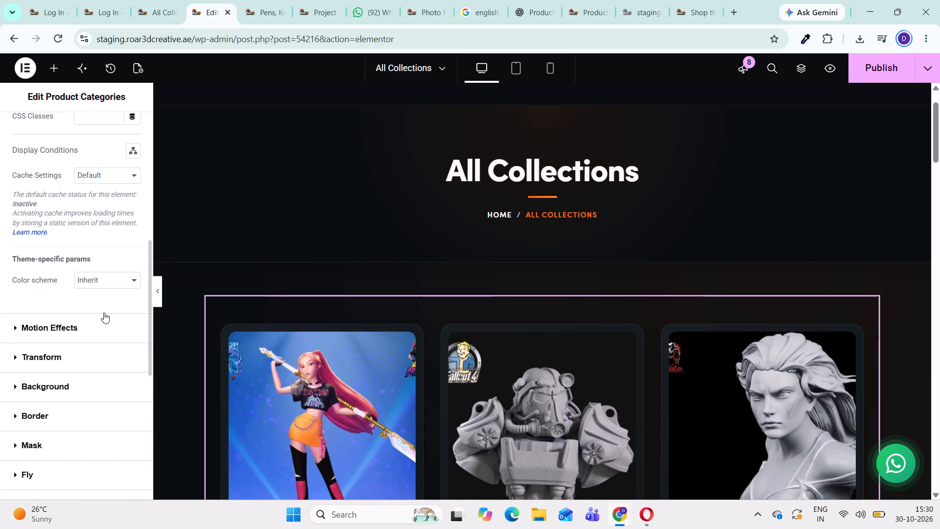
scroll(104, 313, "up", 4)
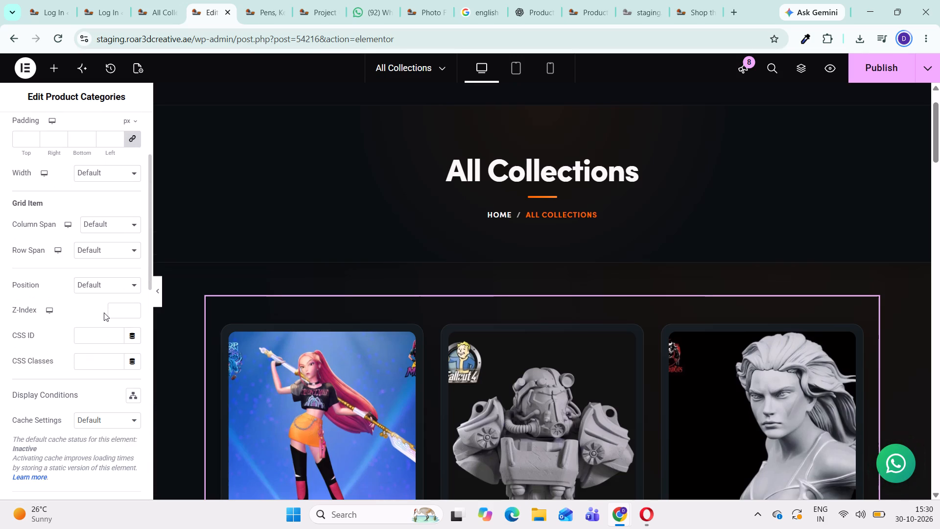
scroll(104, 313, "up", 2)
scroll(104, 313, "down", 5)
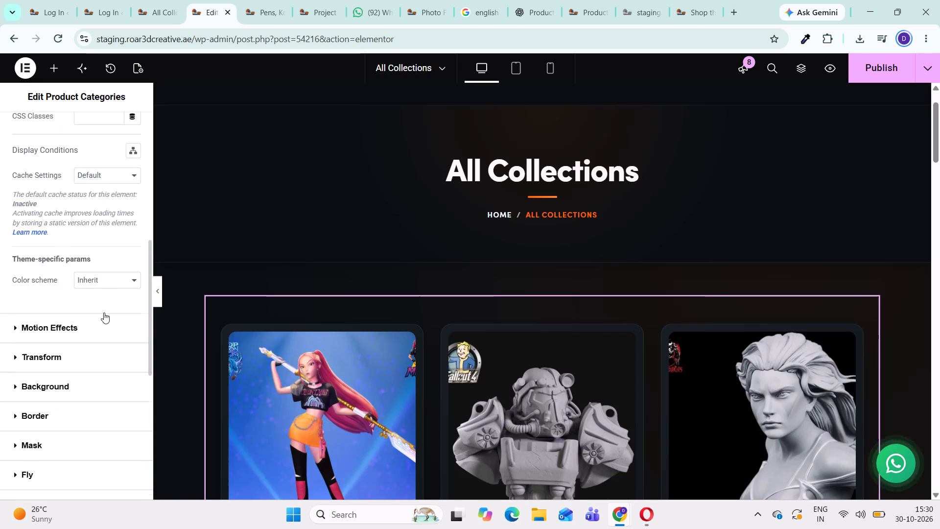
scroll(104, 313, "down", 9)
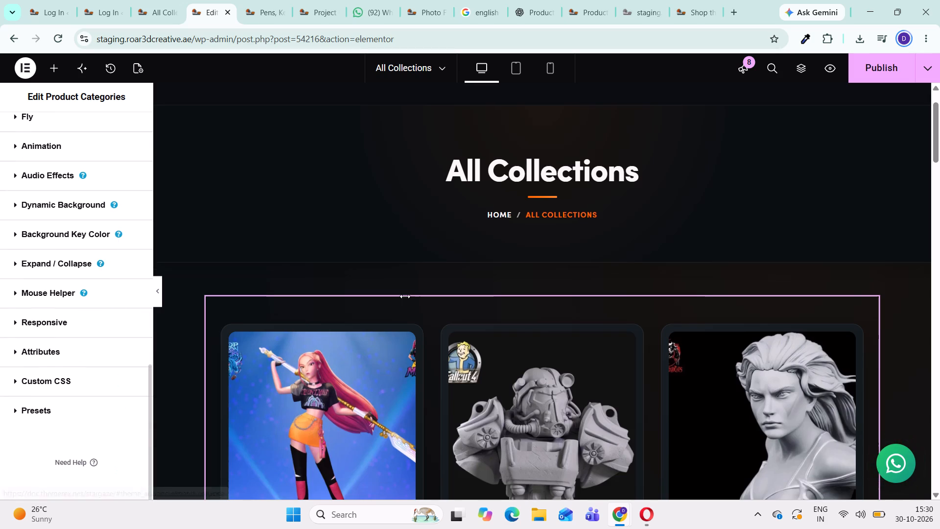
Hide the widget settings sidebar and review the product categories grid at full page width.
scroll(651, 250, "down", 10)
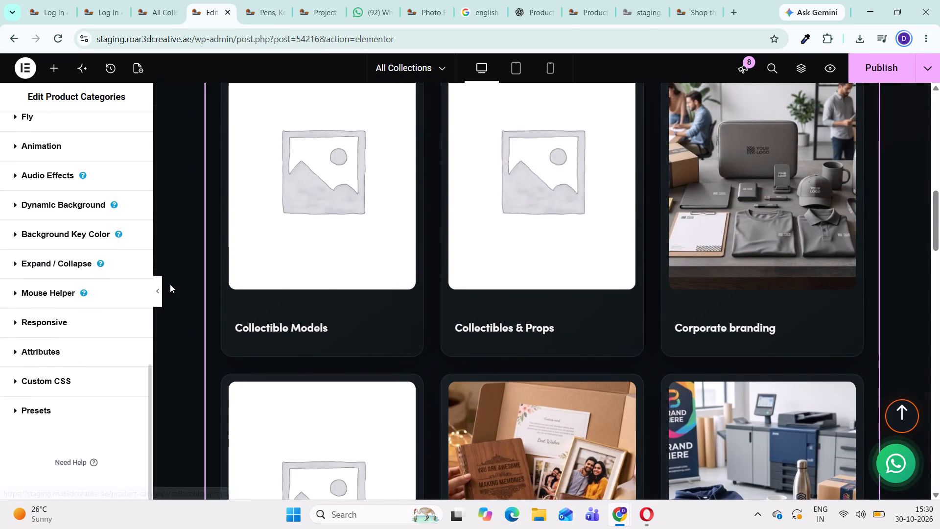
left_click(158, 298)
scroll(523, 337, "up", 2)
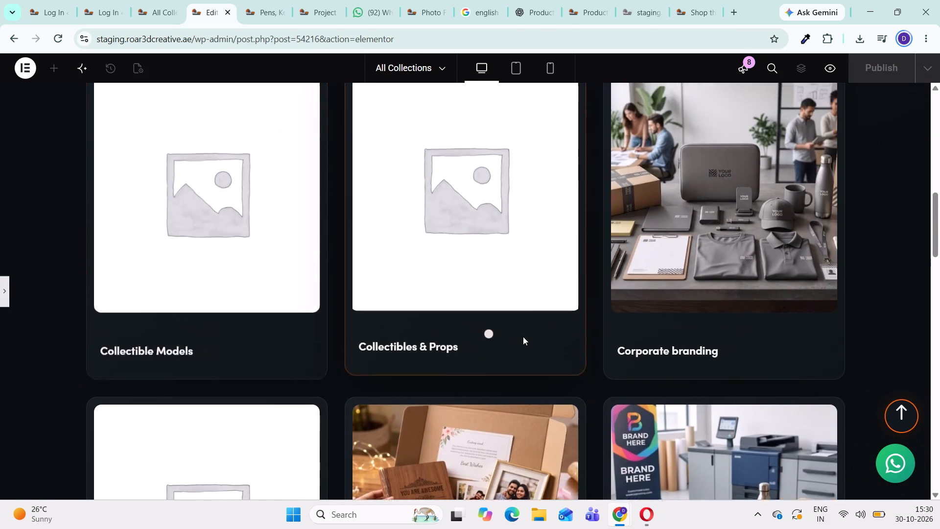
scroll(523, 337, "up", 7)
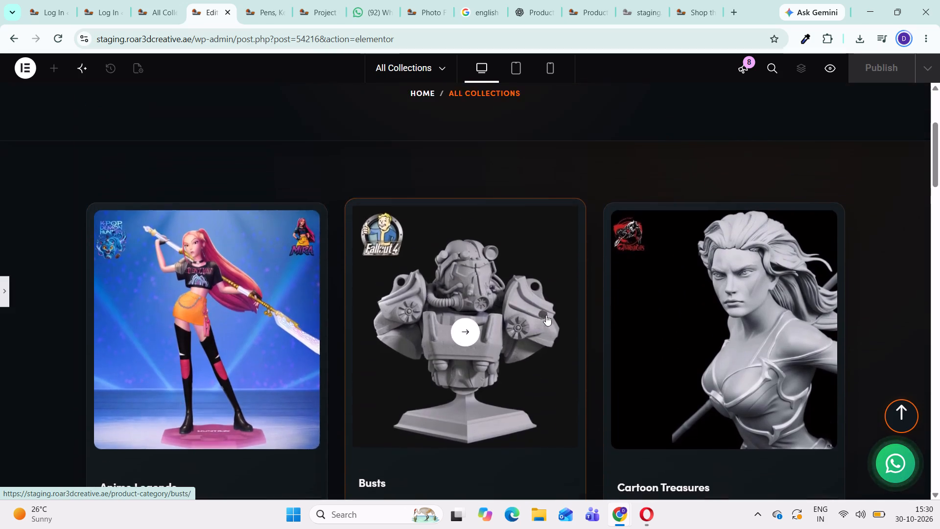
scroll(546, 315, "up", 2)
scroll(546, 314, "down", 2)
scroll(194, 443, "down", 1)
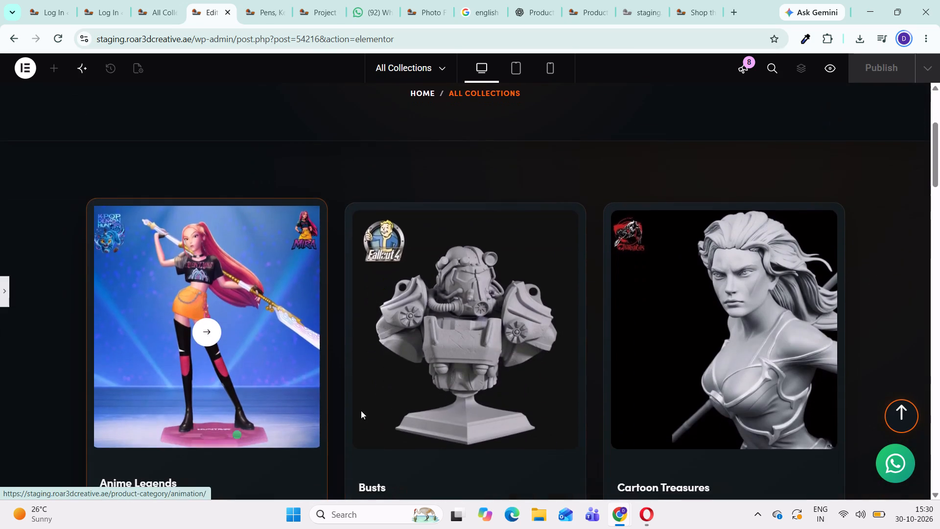
scroll(362, 409, "up", 3)
Capture a full-page screenshot of the All Collections page with the GoFullPage extension and copy the image.
key("shift+super+s")
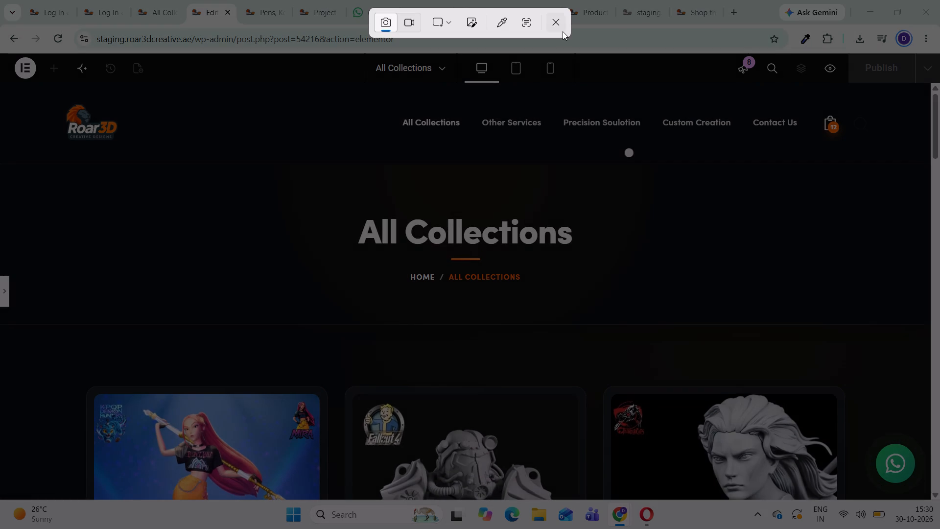
left_click(556, 29)
left_click(825, 41)
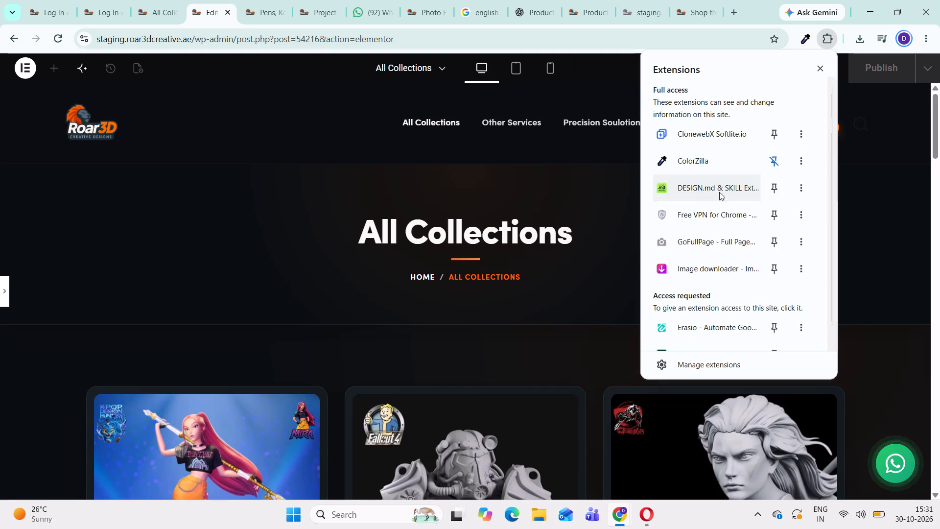
left_click(707, 237)
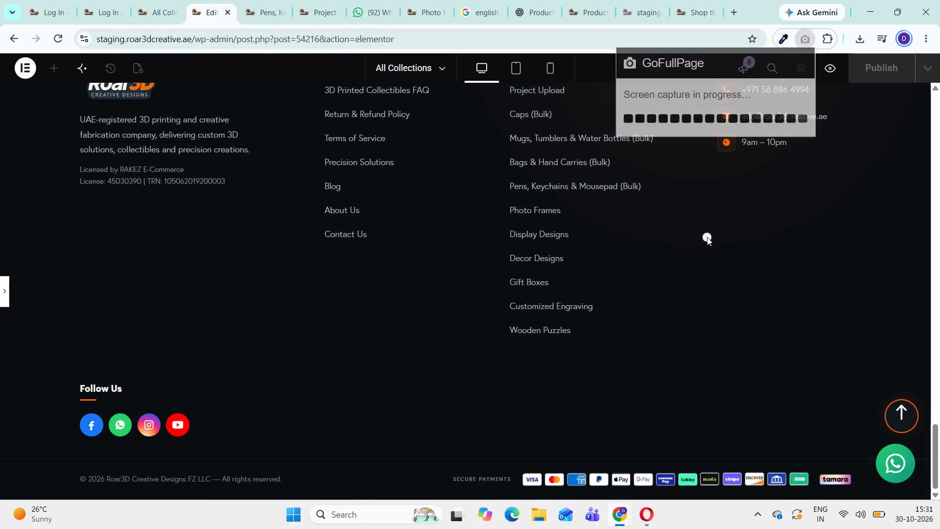
key("ctrl+c")
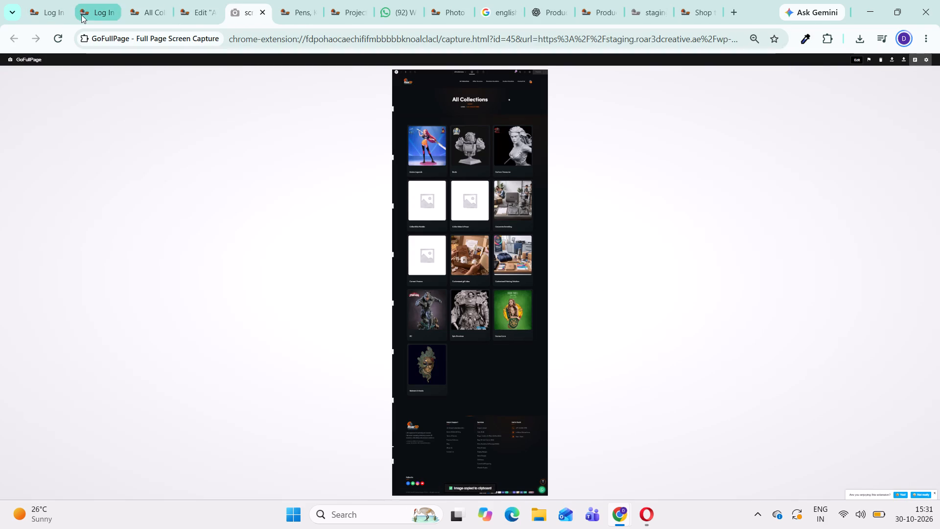
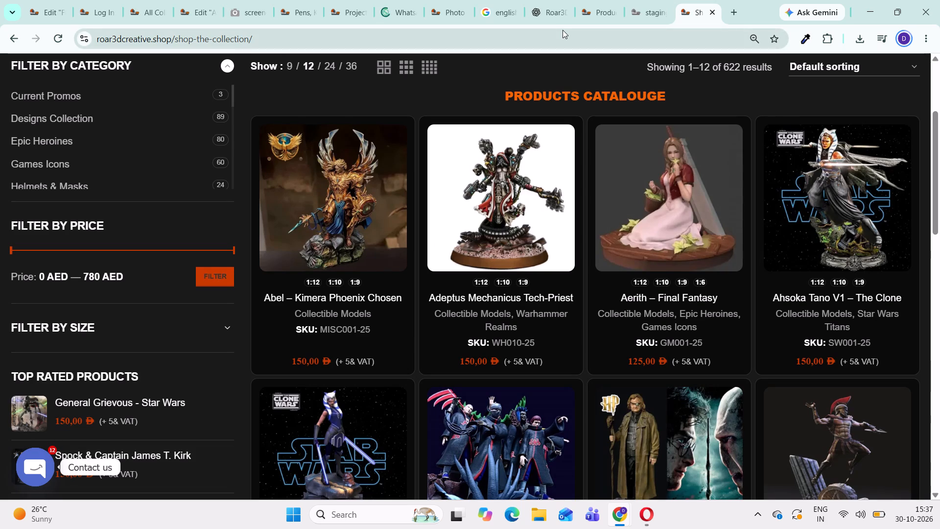
left_click(601, 7)
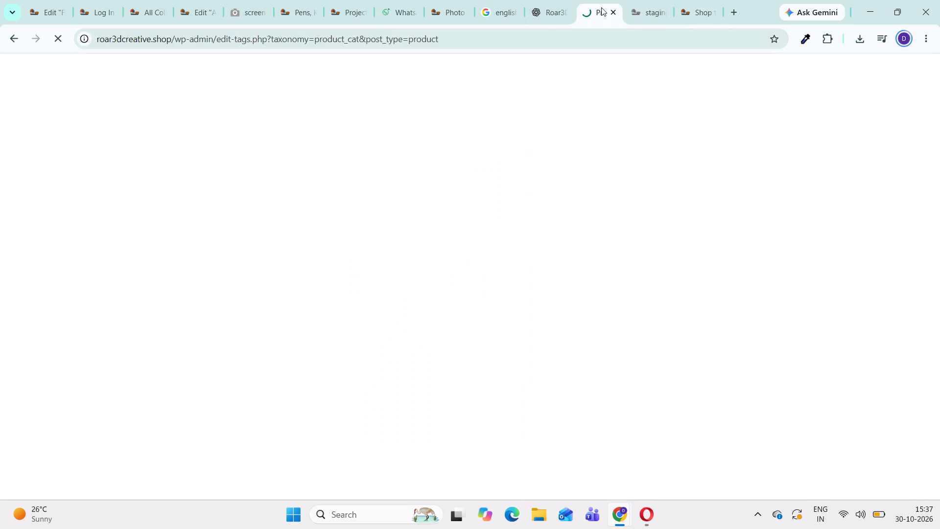
left_click(651, 14)
Switch to the staging site's Project Upload page and view its header and title banner.
left_click(349, 18)
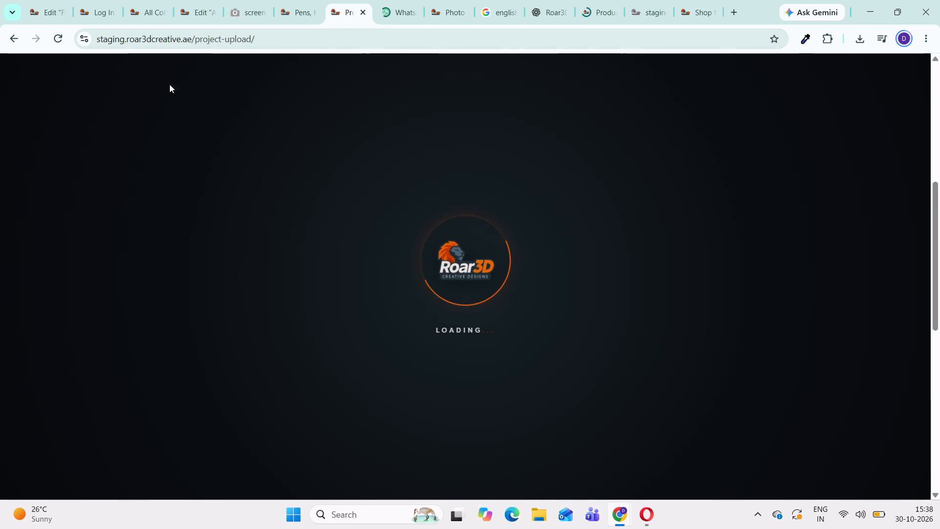
scroll(660, 246, "up", 8)
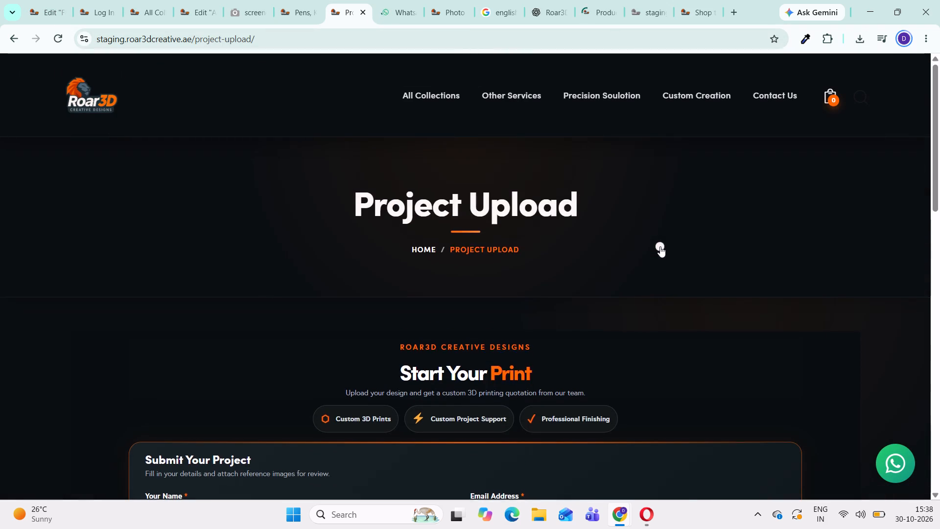
scroll(660, 246, "up", 2)
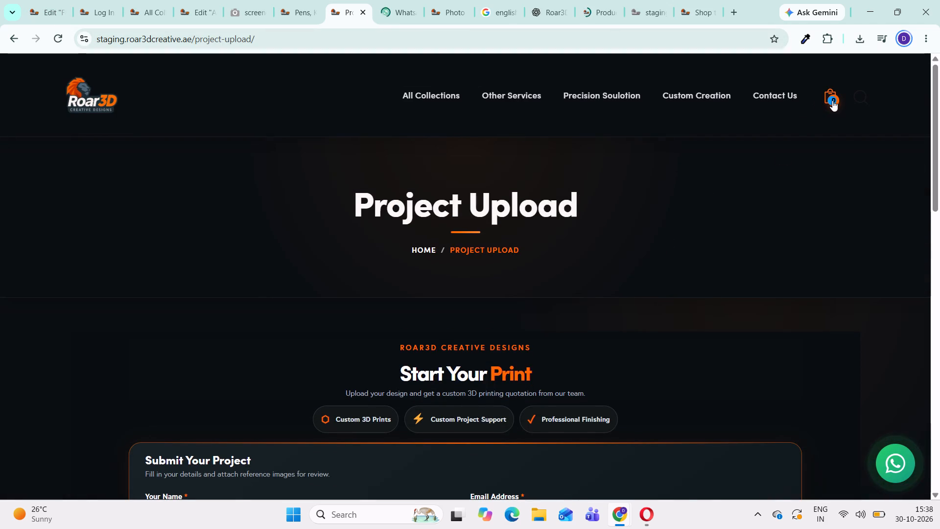
Fill in the name and email address on the Submit Your Project form using the saved contact details.
scroll(466, 215, "down", 2)
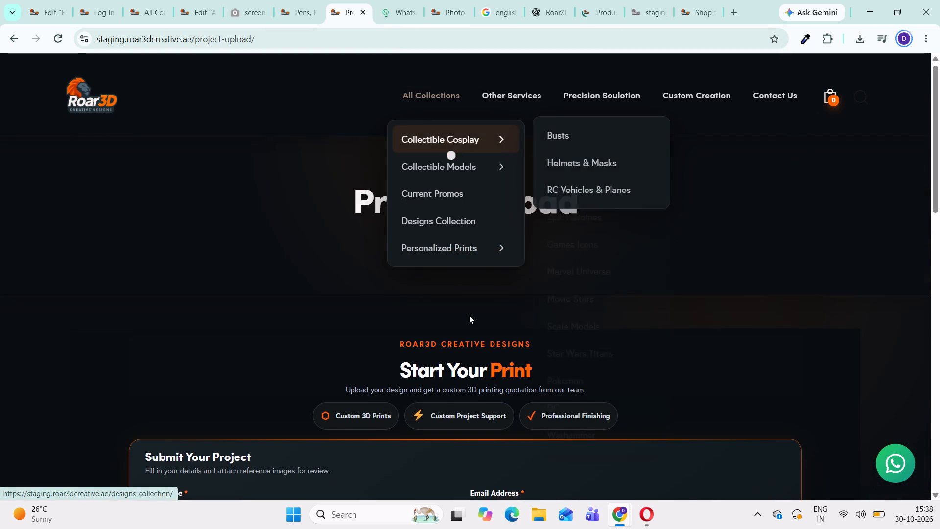
scroll(469, 315, "down", 7)
scroll(486, 391, "up", 5)
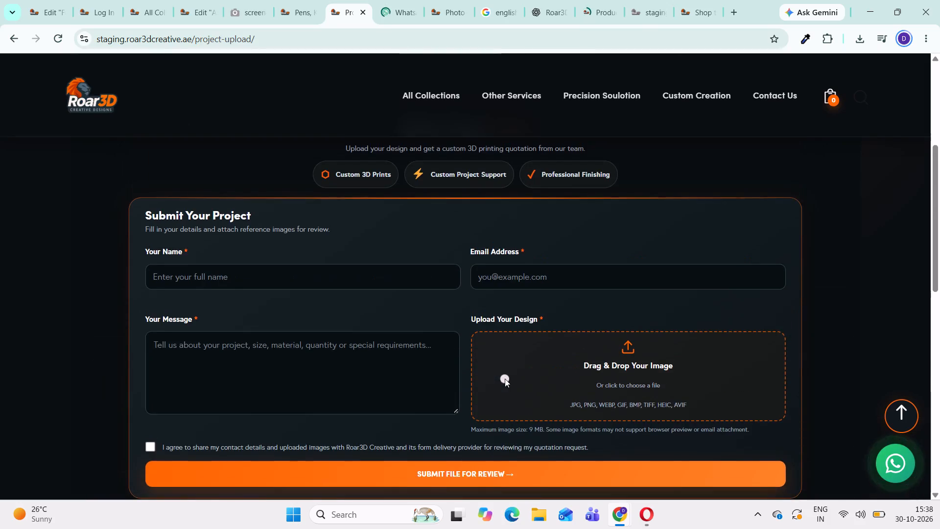
scroll(505, 379, "down", 3)
scroll(505, 379, "up", 5)
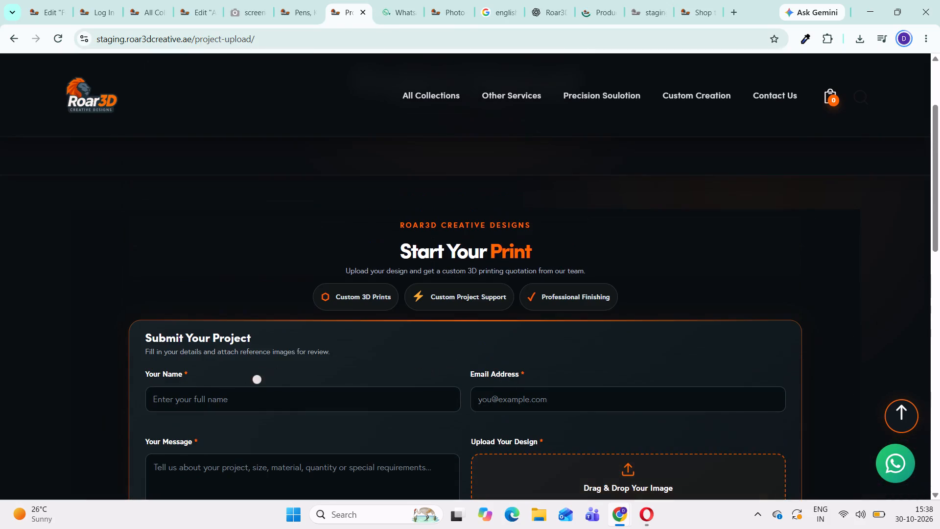
left_click(243, 389)
left_click(269, 348)
left_click(565, 405)
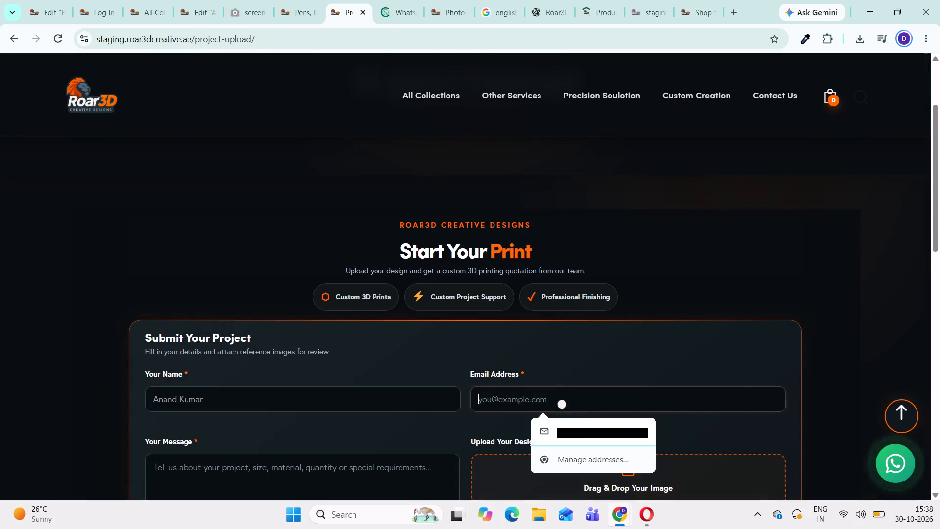
left_click(581, 429)
Enter "ffhgh" as the test message in the project submission form.
scroll(343, 386, "down", 2)
left_click(209, 347)
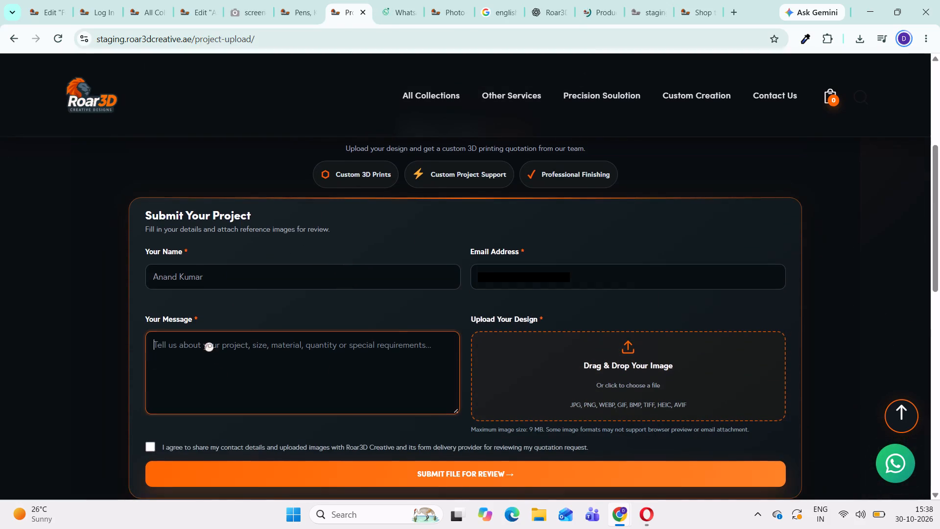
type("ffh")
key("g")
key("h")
Attach "WhatsApp Image 2026-10-25 at 20.29.08.jpeg" from the Downloads folder as the design upload.
left_click(666, 385)
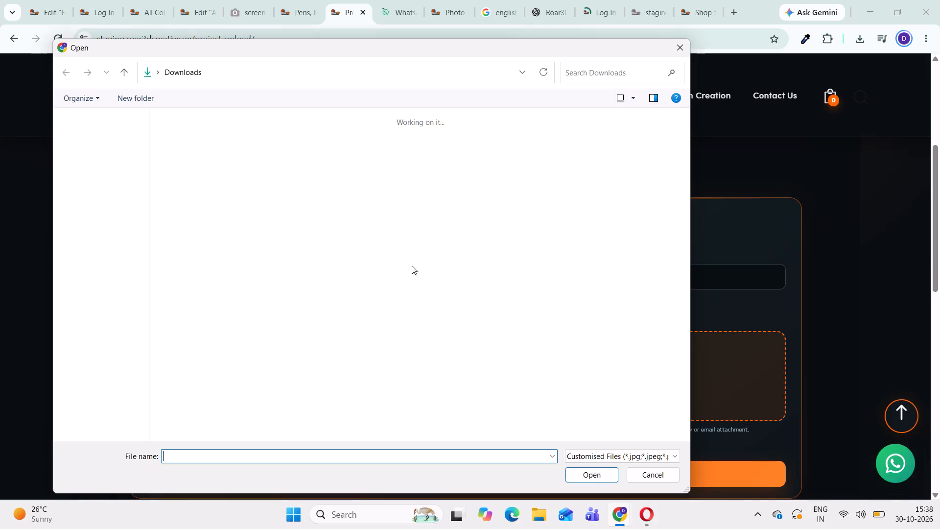
scroll(251, 242, "up", 1)
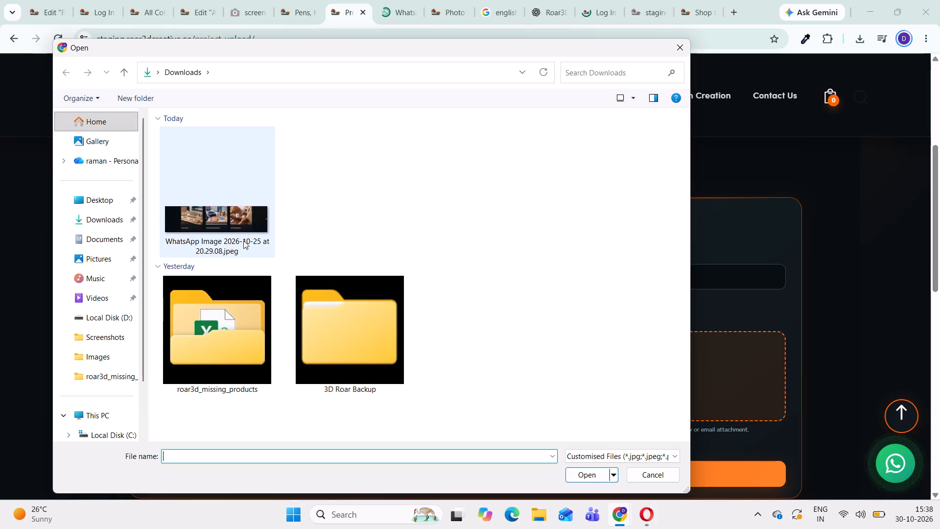
left_click(243, 240)
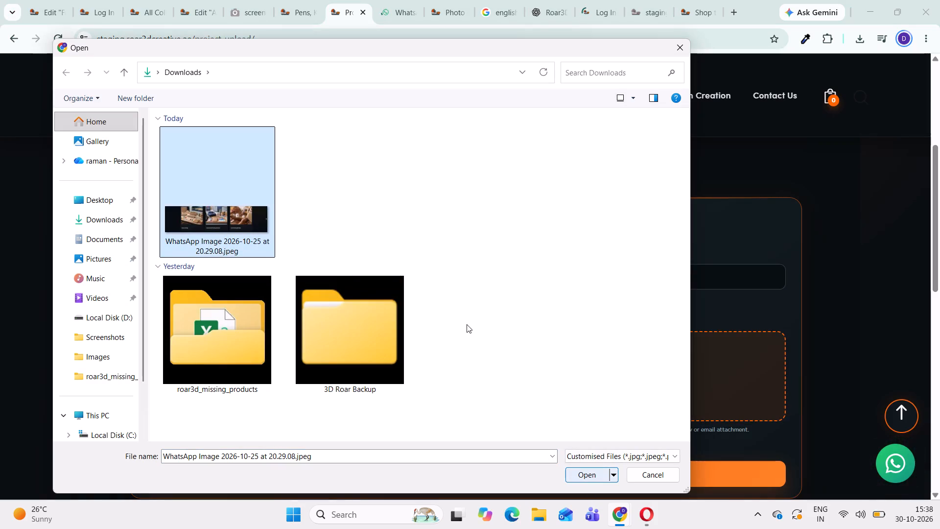
scroll(467, 326, "up", 4)
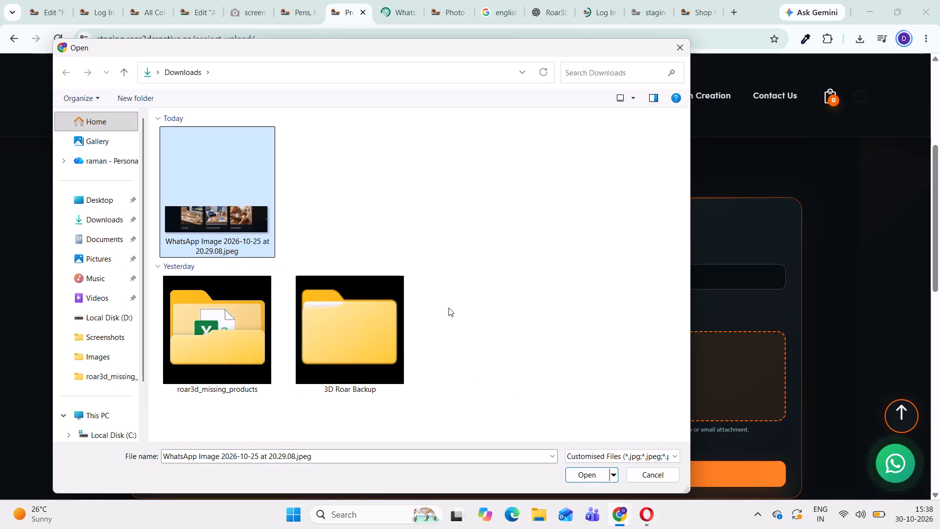
left_click(591, 476)
Replace the email address in the project submission form with a different suggested address.
scroll(566, 364, "down", 1)
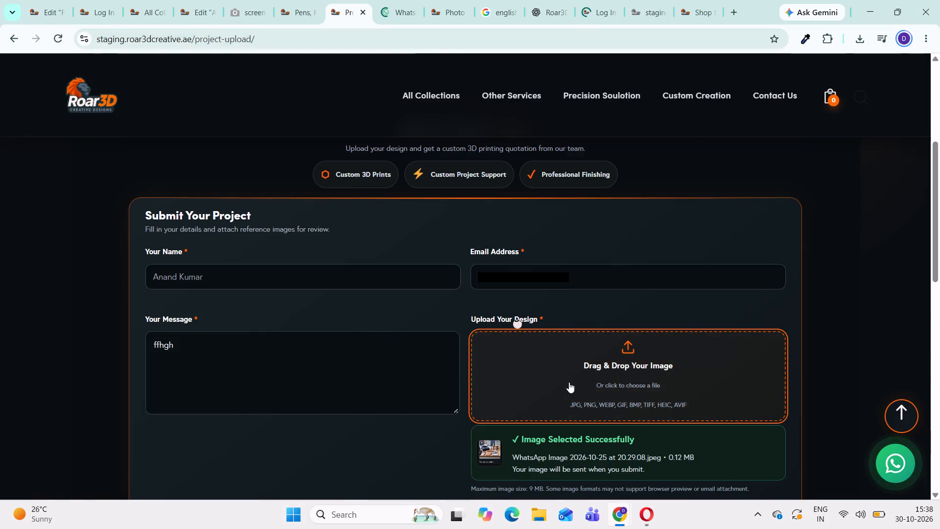
left_click_drag(580, 216, 386, 217)
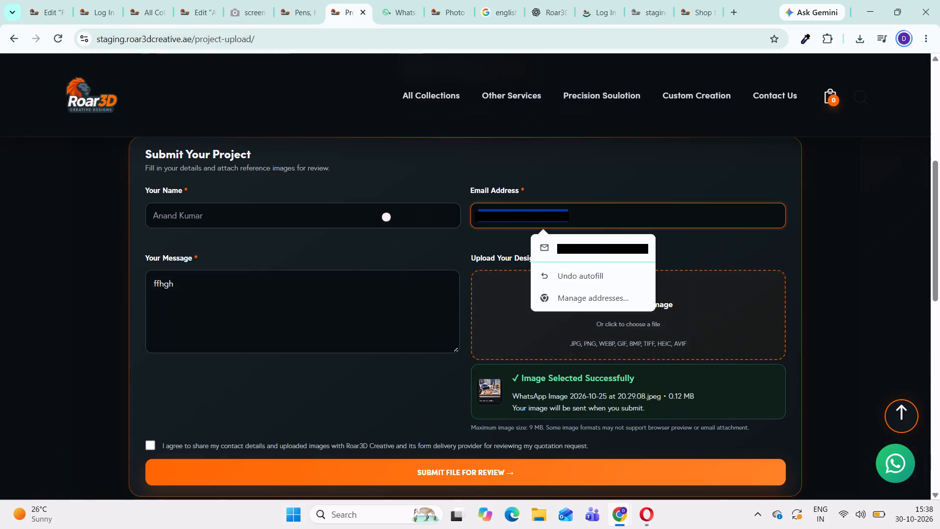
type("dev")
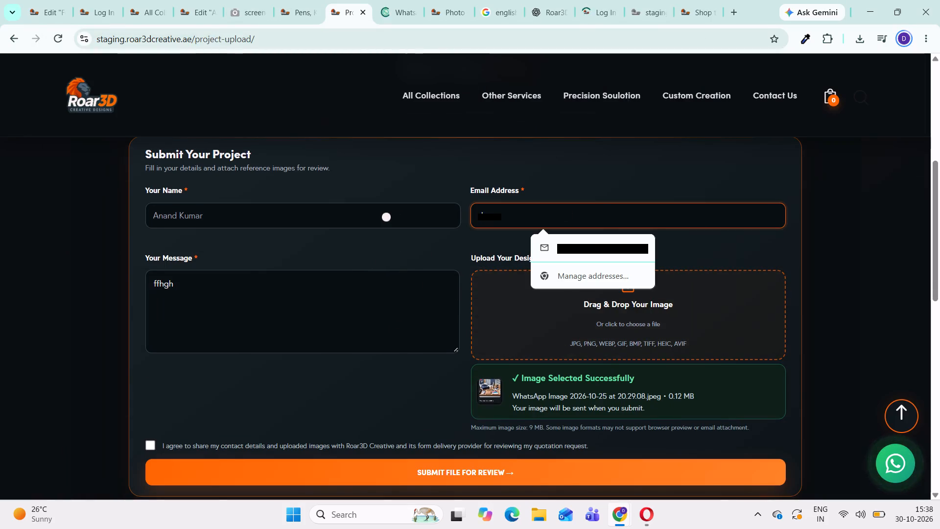
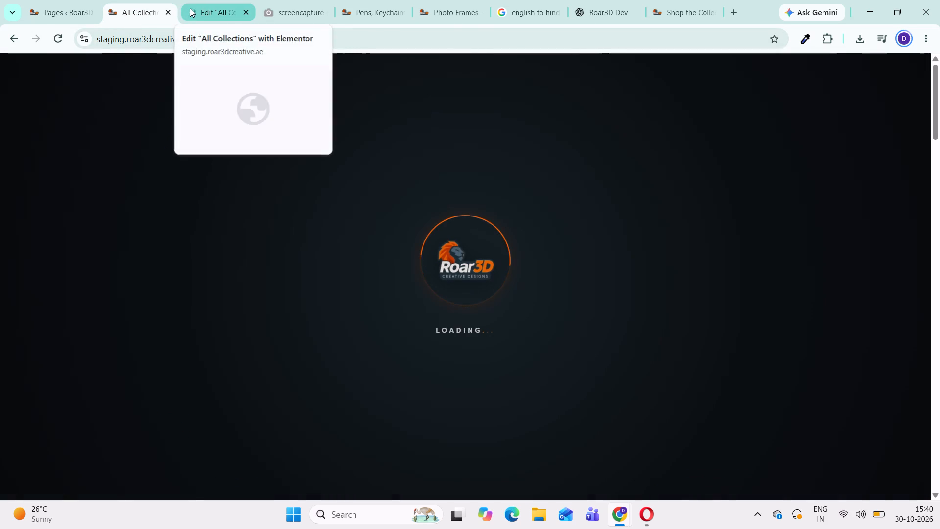
left_click(190, 8)
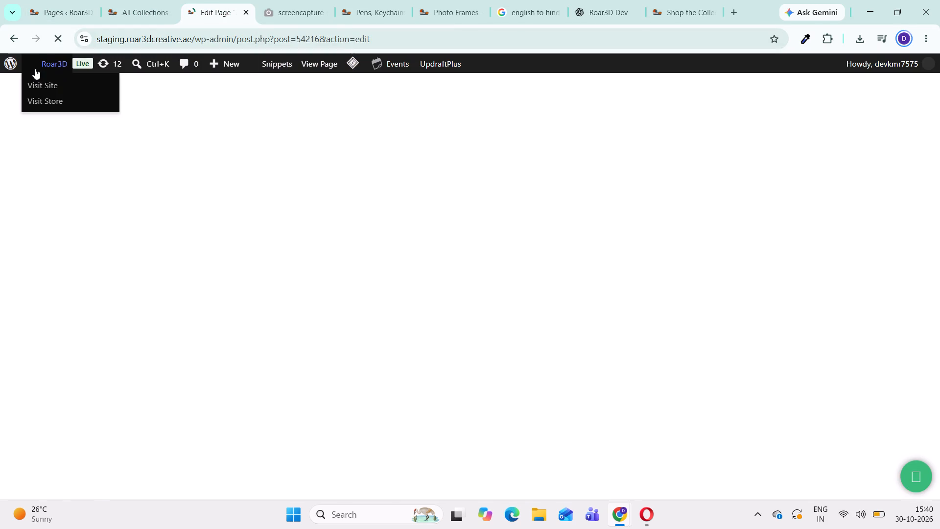
left_click(5, 65)
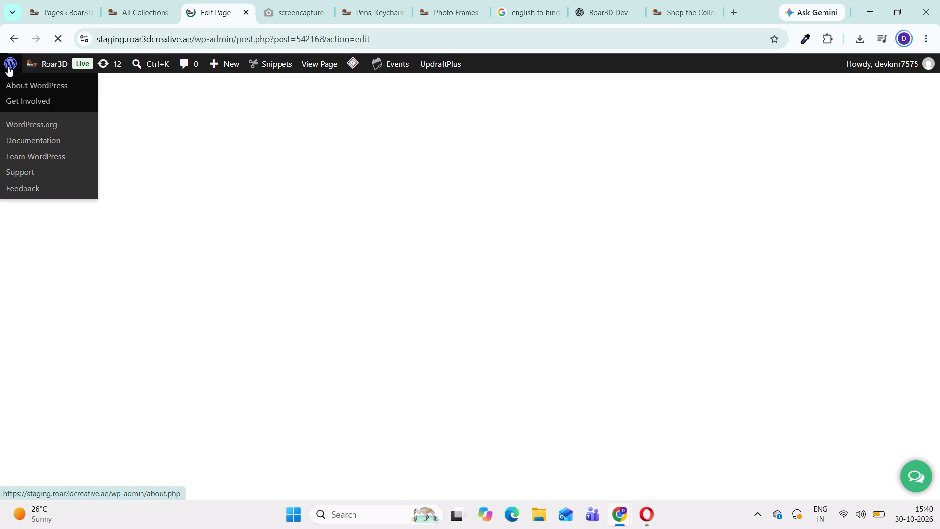
Open the staging site's theme Customizer from the WordPress admin.
scroll(52, 345, "down", 2)
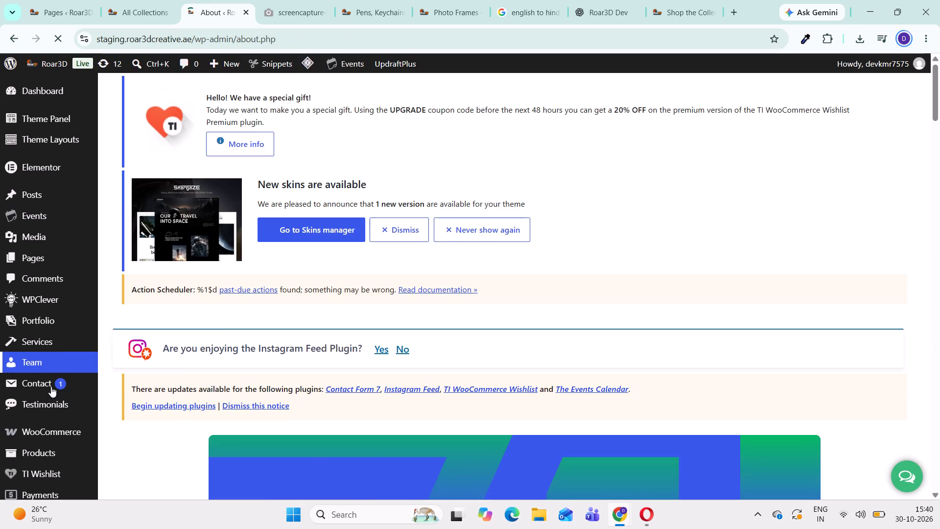
scroll(51, 386, "down", 1)
scroll(40, 241, "up", 2)
scroll(40, 241, "down", 3)
scroll(47, 292, "down", 4)
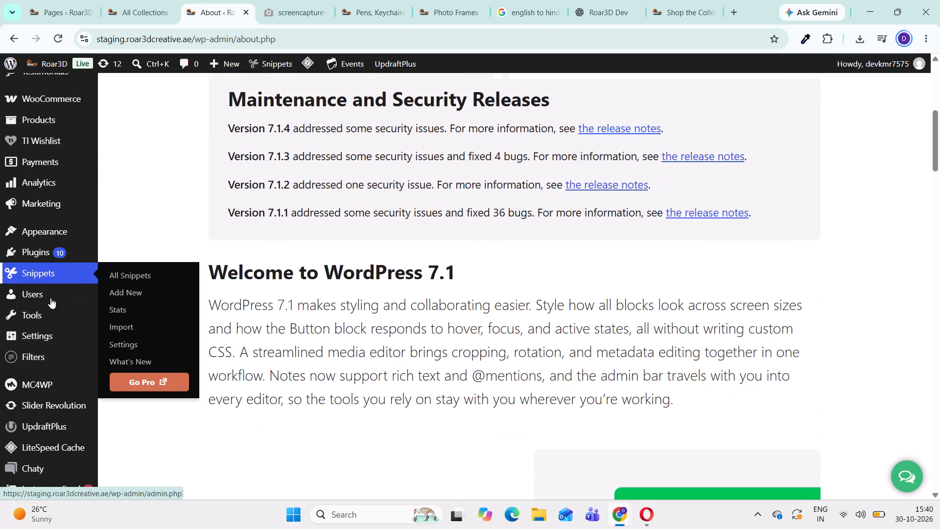
scroll(50, 298, "down", 1)
scroll(50, 302, "up", 3)
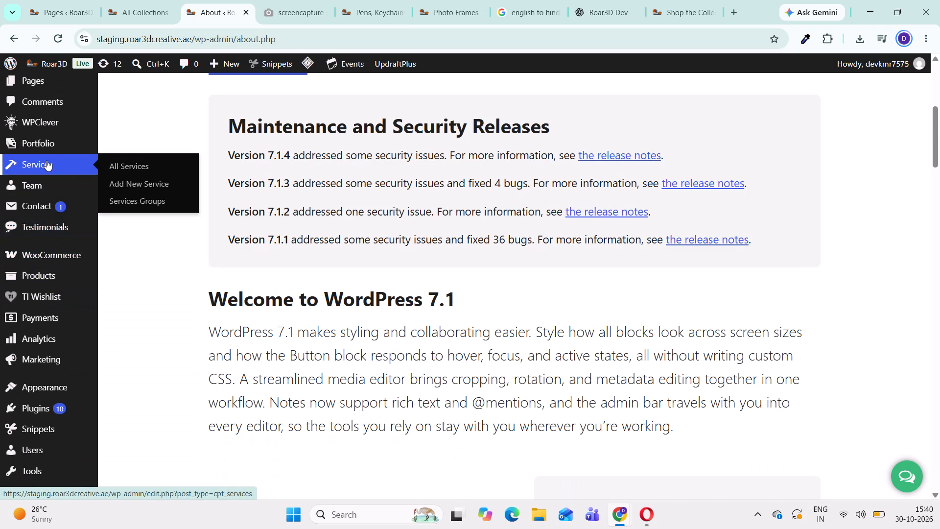
scroll(47, 168, "up", 4)
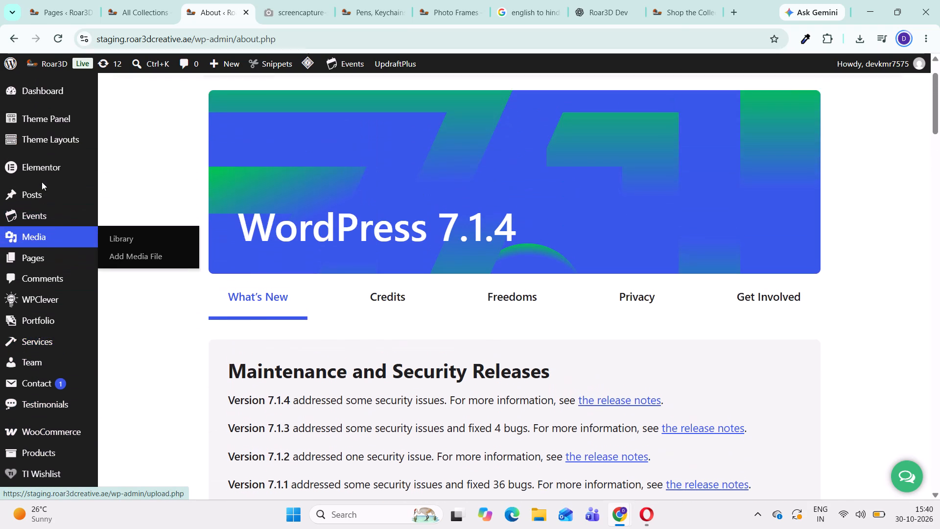
scroll(42, 182, "down", 3)
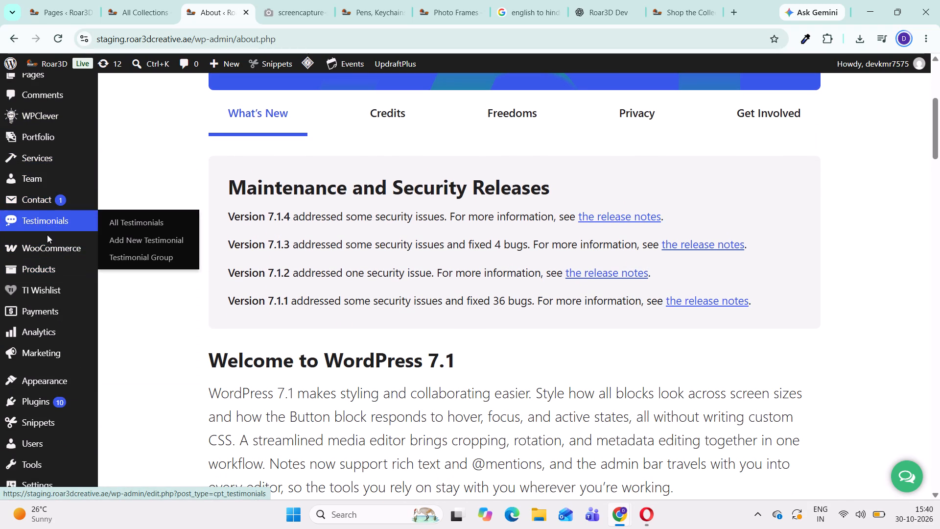
scroll(47, 225, "up", 3)
scroll(47, 225, "down", 3)
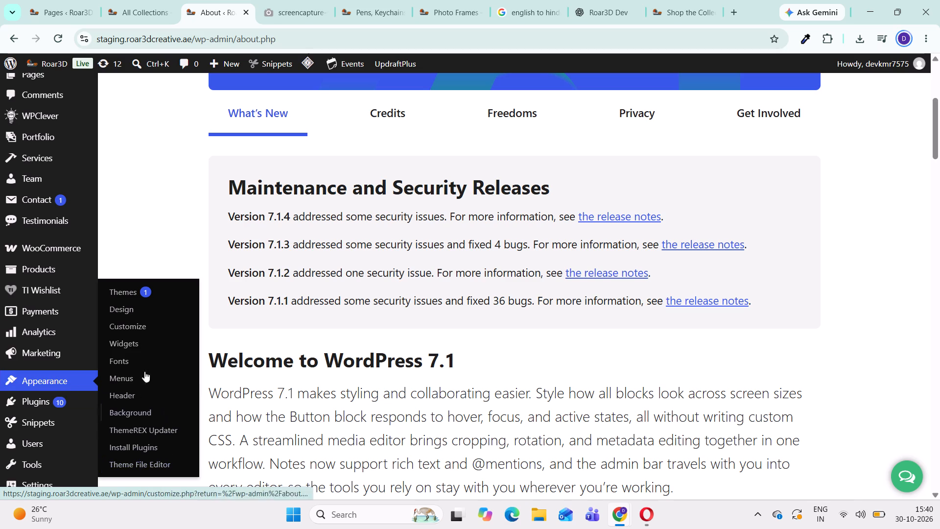
left_click(137, 328)
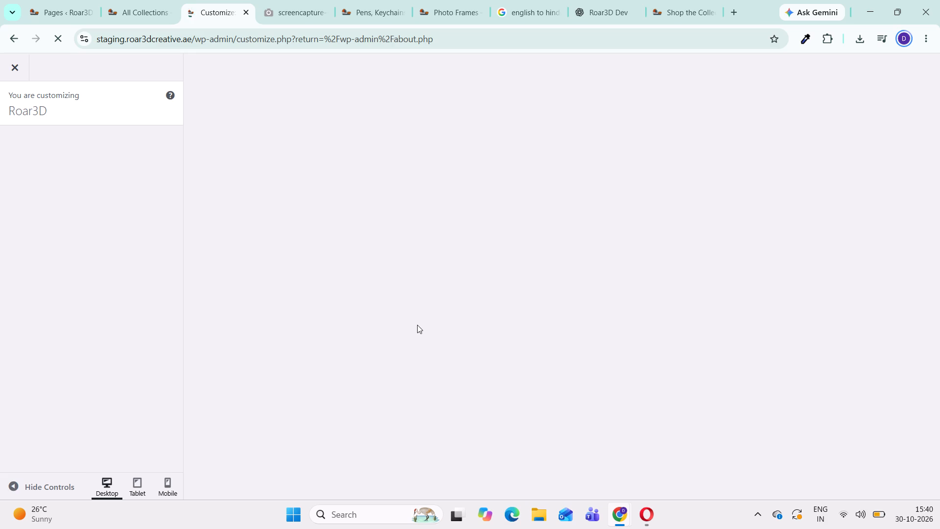
Close the screen-capture tab and open the Additional CSS section for the Roar3D site.
left_click(322, 10)
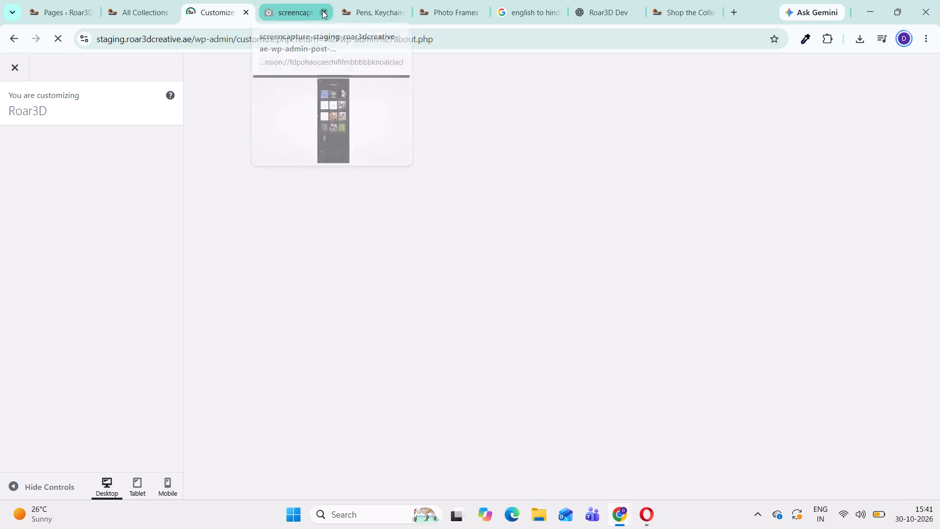
scroll(106, 402, "down", 8)
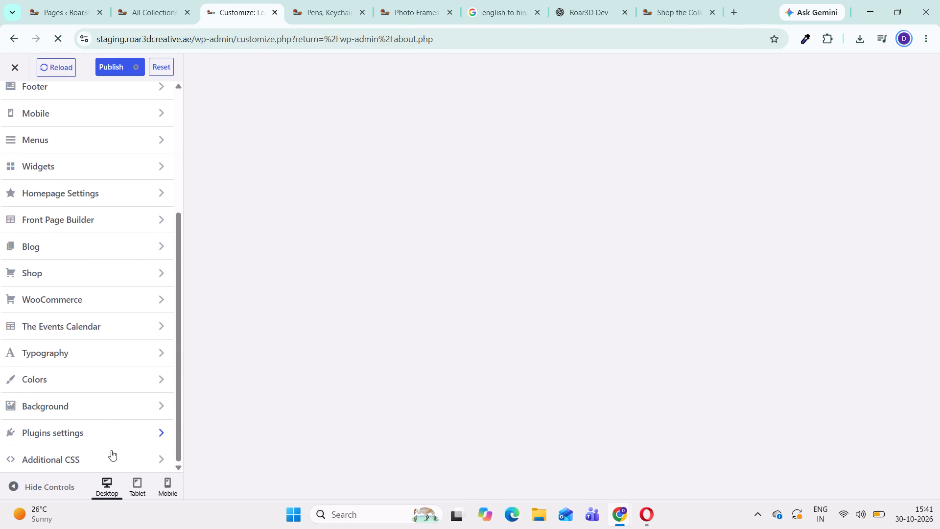
left_click(95, 462)
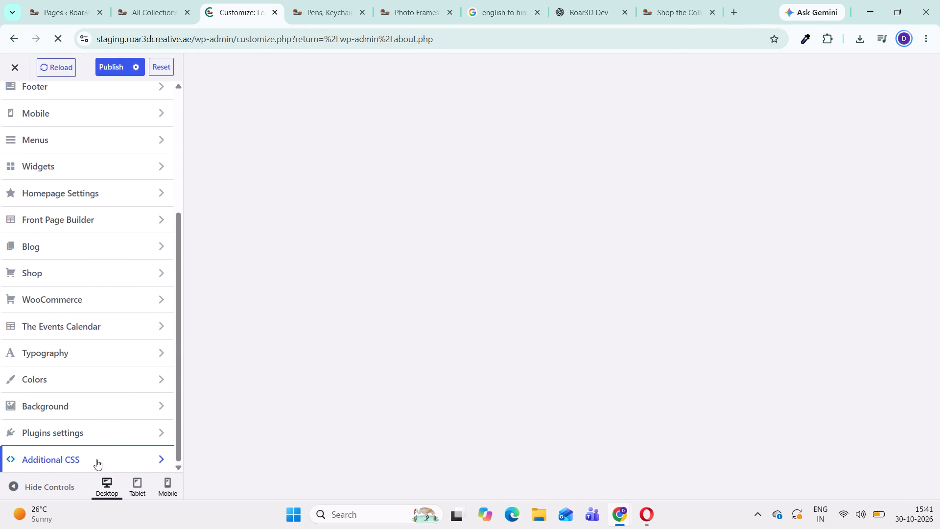
Append the copied Premium Collections CSS after the last line of the existing Additional CSS and publish it.
scroll(163, 385, "down", 9)
scroll(175, 347, "down", 2)
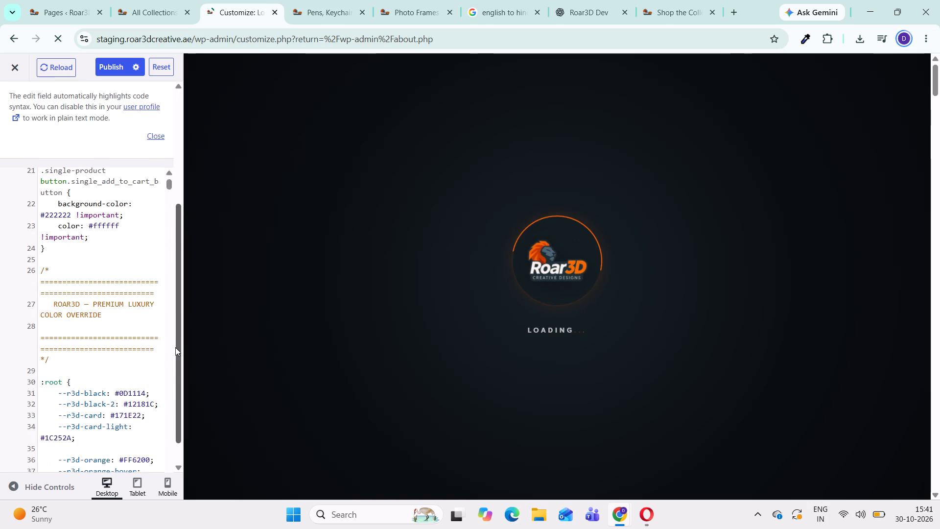
scroll(175, 347, "down", 9)
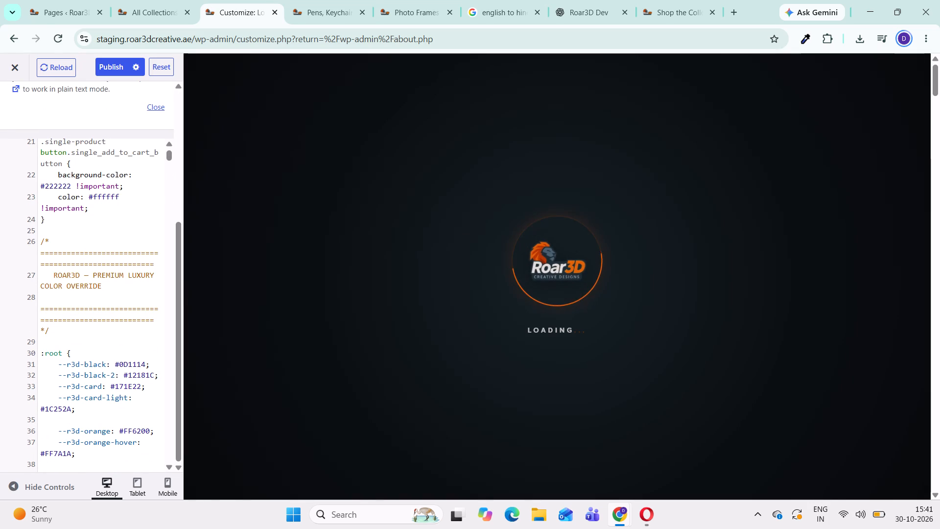
left_click_drag(167, 156, 167, 406)
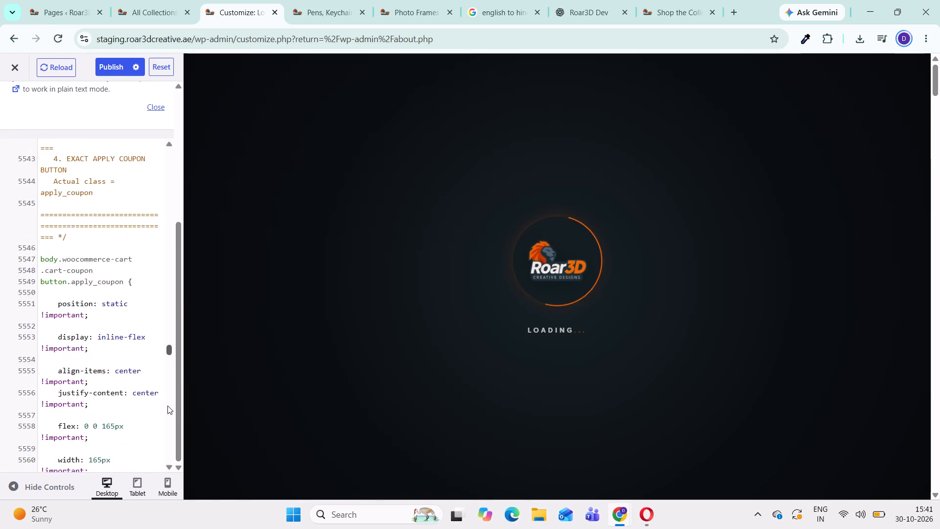
left_click_drag(167, 406, 167, 441)
scroll(160, 367, "down", 11)
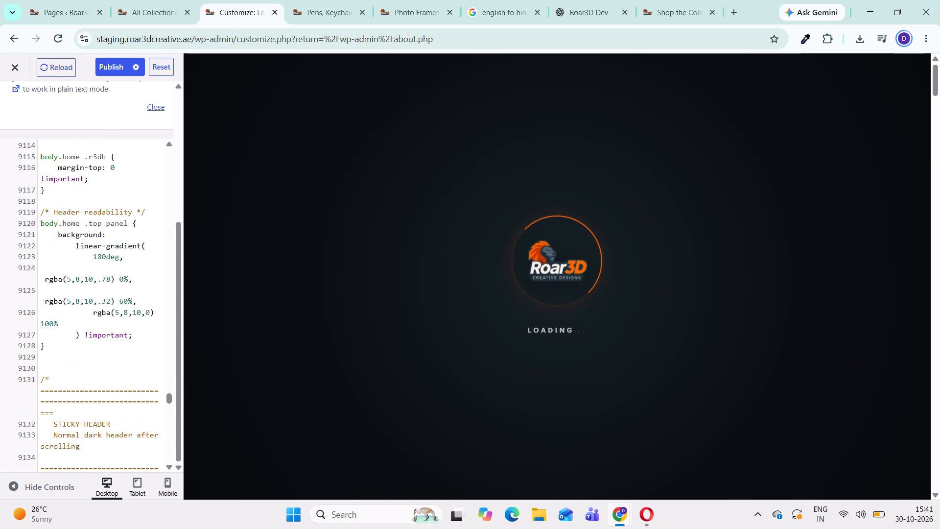
scroll(157, 406, "down", 3)
left_click_drag(169, 400, 170, 469)
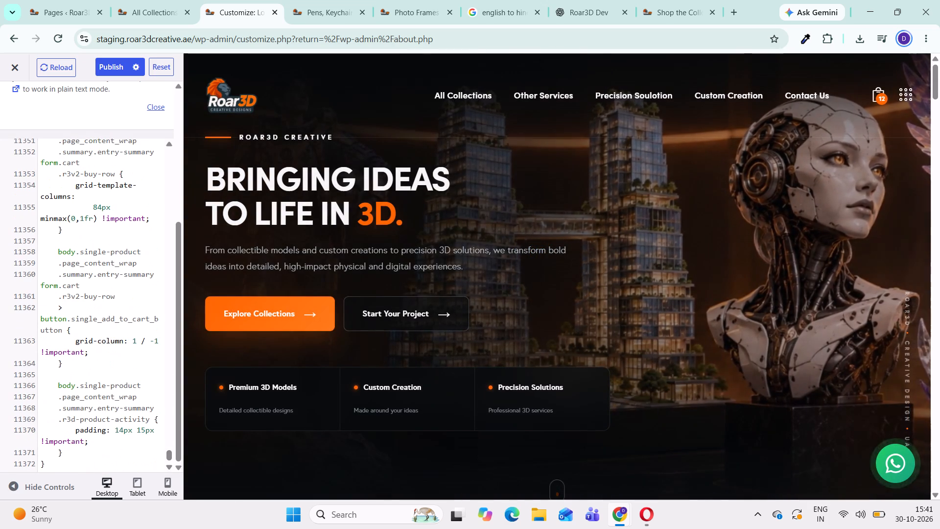
scroll(155, 419, "down", 12)
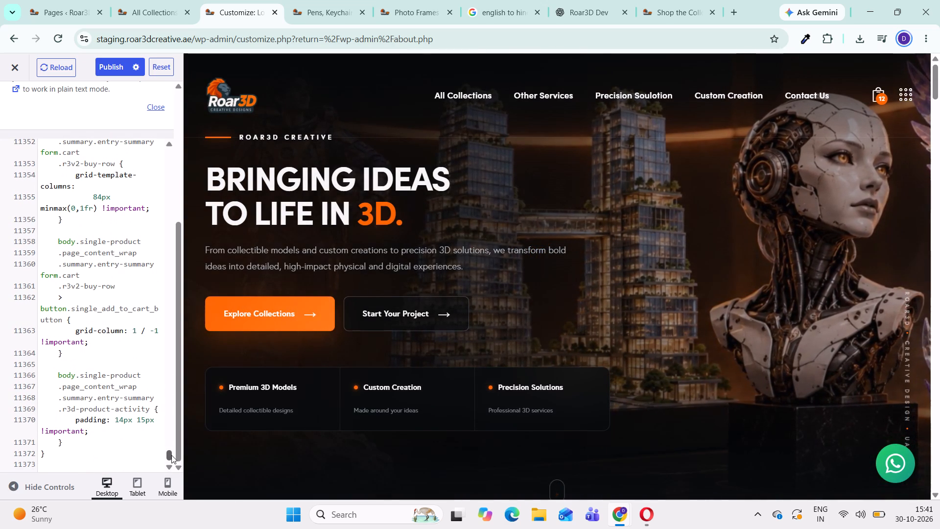
left_click_drag(171, 455, 172, 465)
left_click_drag(172, 456, 173, 462)
left_click(81, 461)
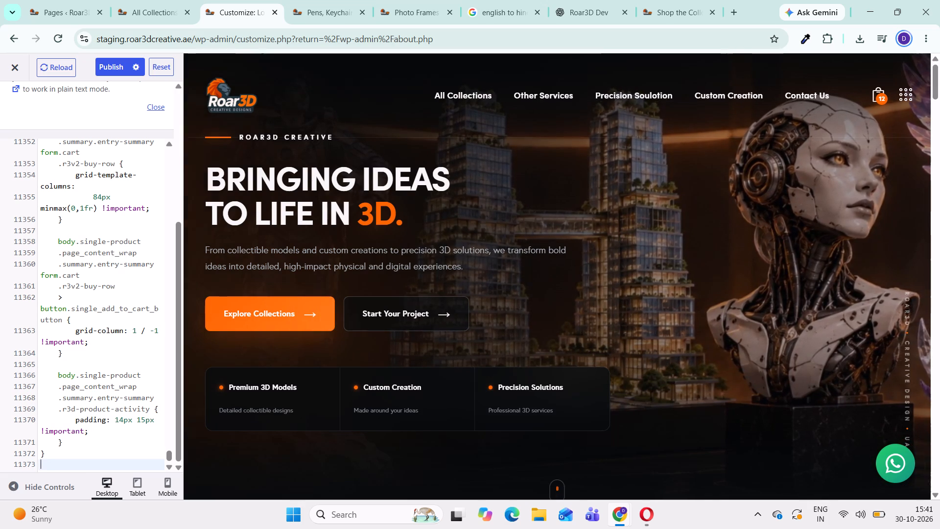
key("ctrl+v")
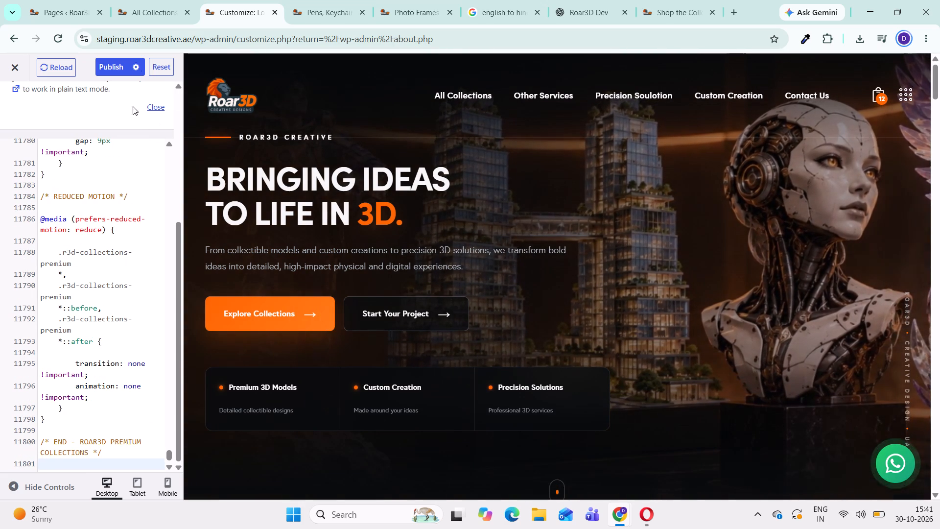
left_click(114, 71)
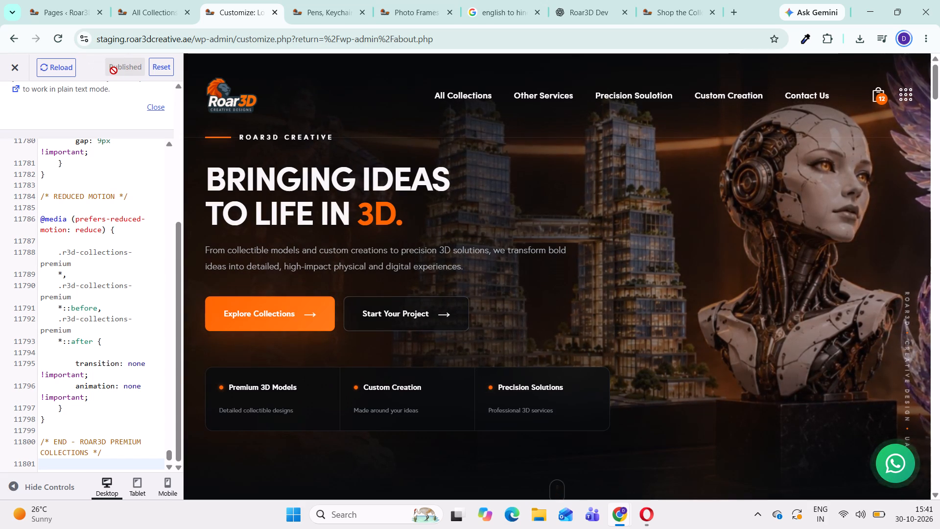
Reload the staging All Collections page and examine the styling, images and hover effects of its category cards.
left_click(153, 24)
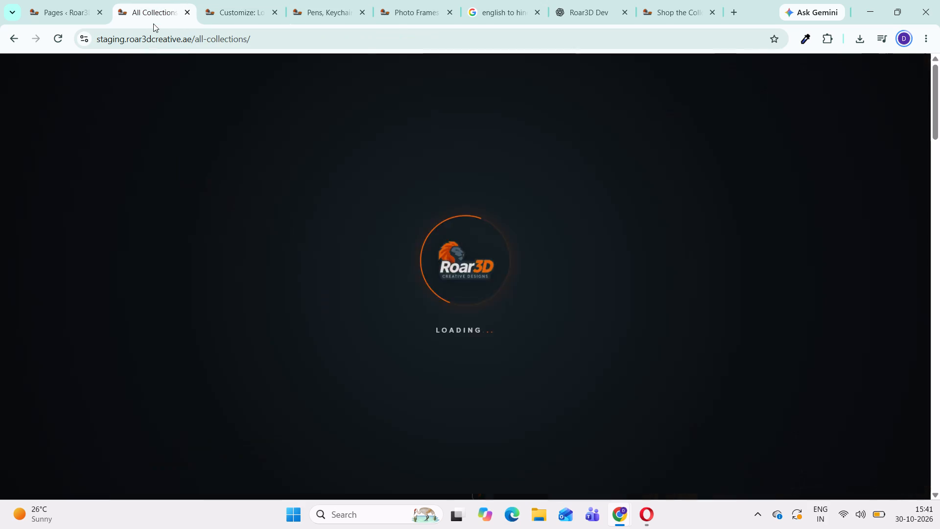
scroll(284, 263, "down", 3)
left_click(58, 34)
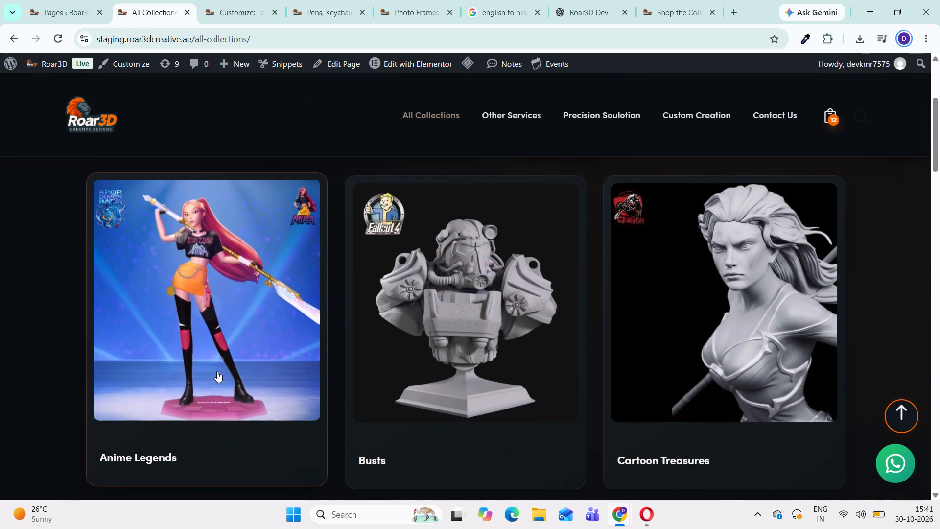
scroll(744, 284, "down", 2)
scroll(497, 321, "down", 1)
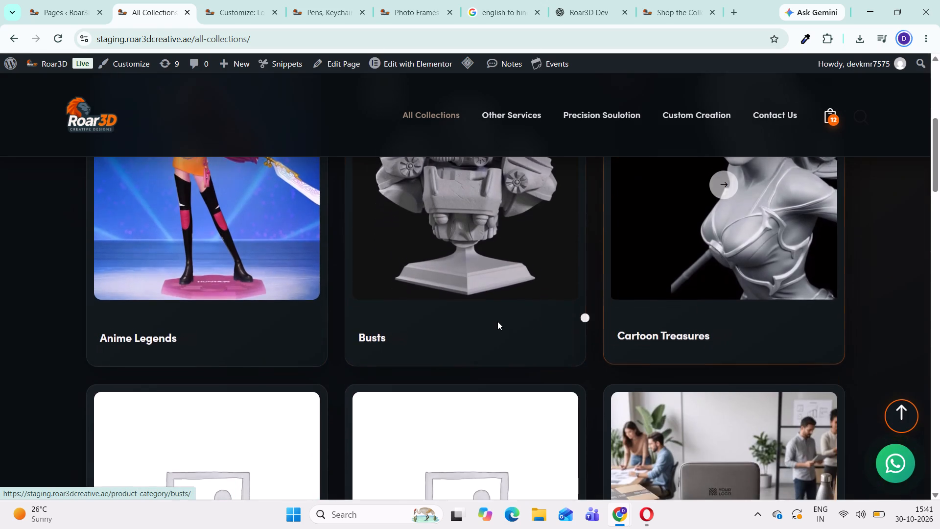
scroll(497, 321, "down", 4)
scroll(685, 360, "down", 3)
scroll(295, 368, "down", 2)
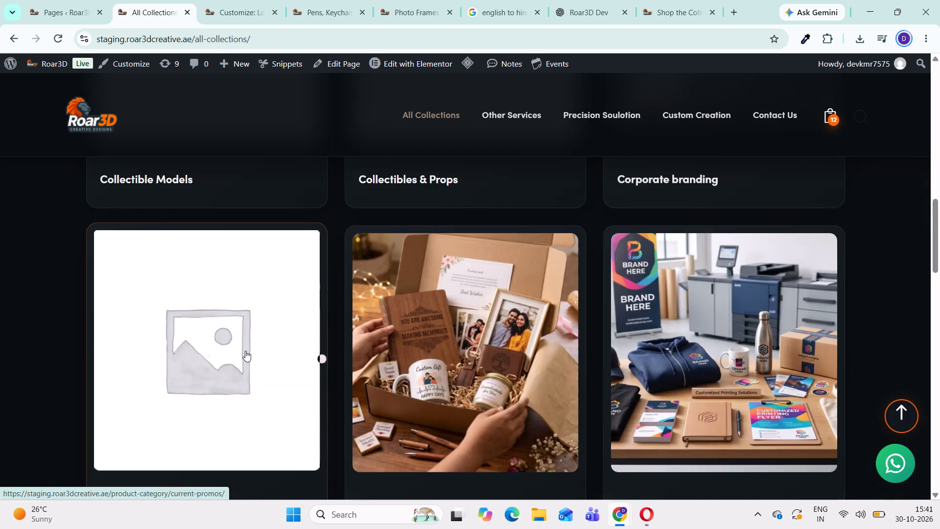
scroll(586, 314, "down", 2)
scroll(551, 312, "up", 4)
scroll(550, 312, "down", 1)
scroll(513, 312, "up", 6)
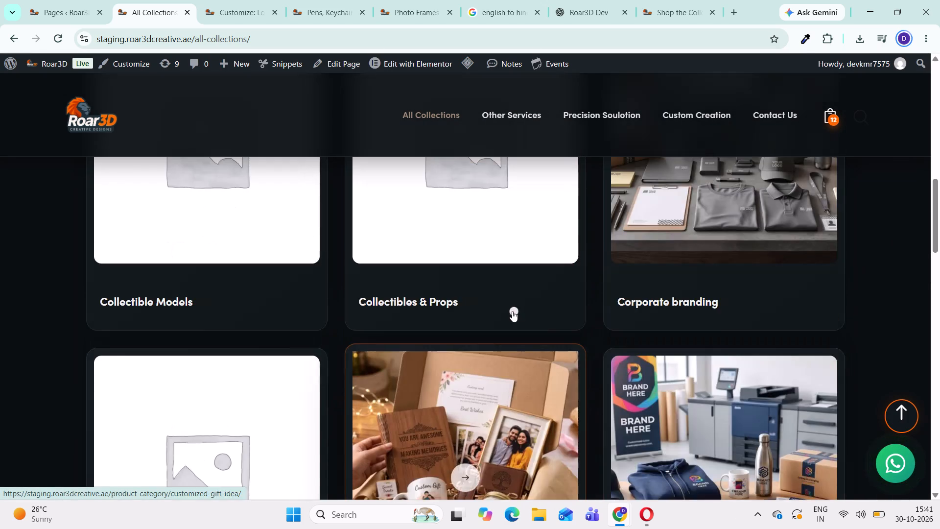
scroll(512, 311, "up", 10)
Reread ChatGPT's instructions for adding the Elementor CSS class and the premium CSS.
left_click(42, 24)
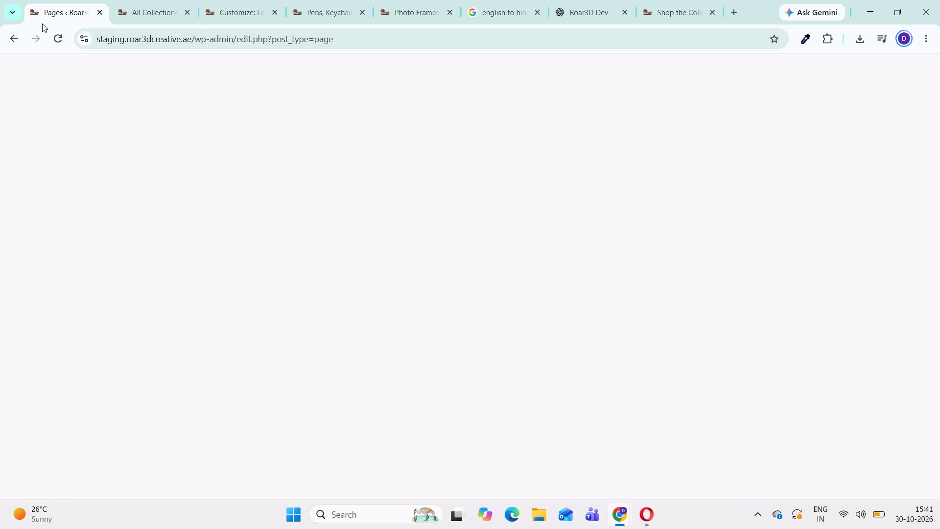
left_click(228, 21)
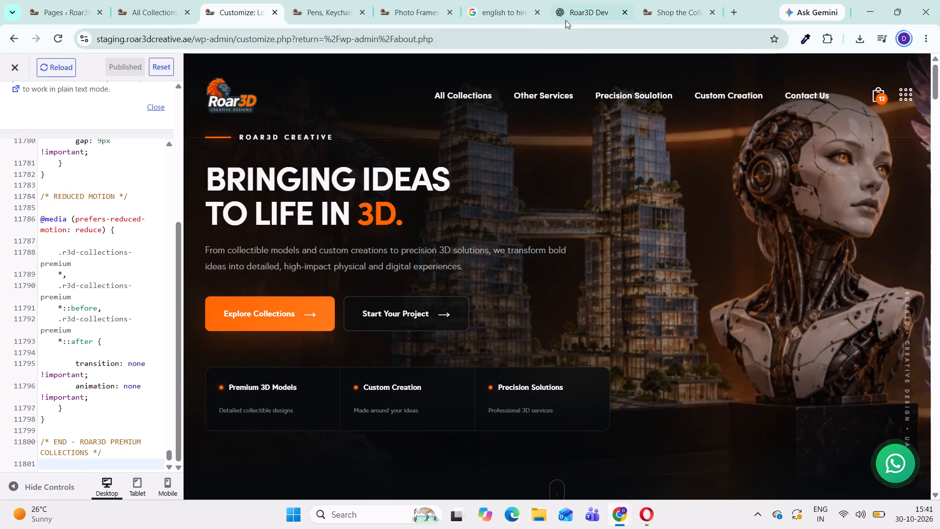
left_click(568, 19)
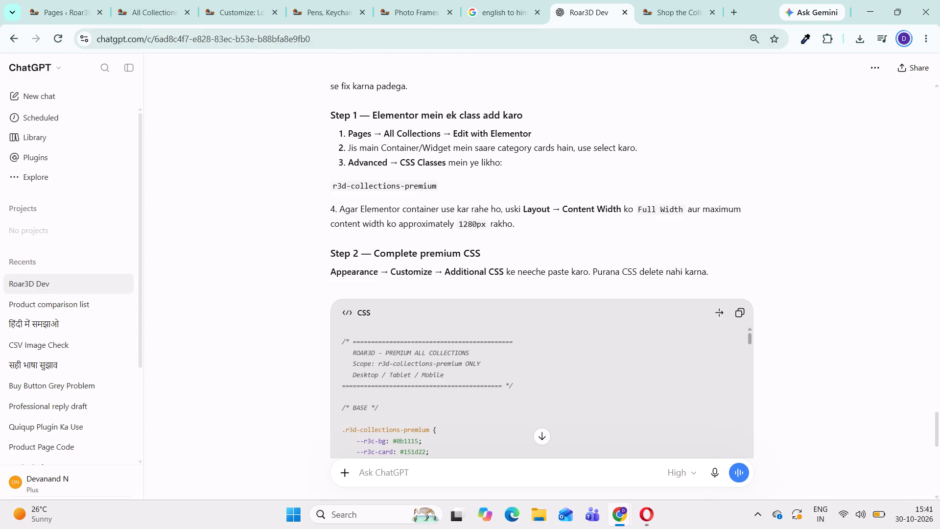
scroll(441, 413, "down", 1)
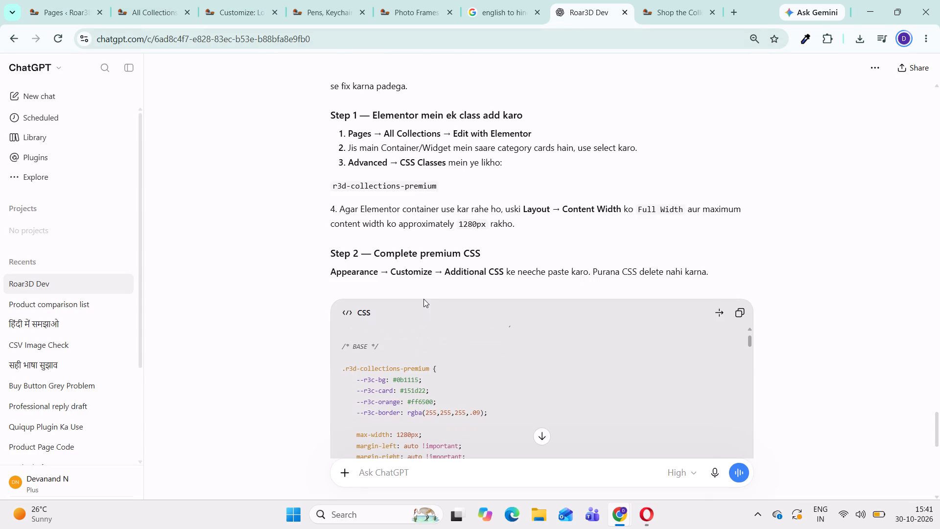
scroll(423, 299, "up", 1)
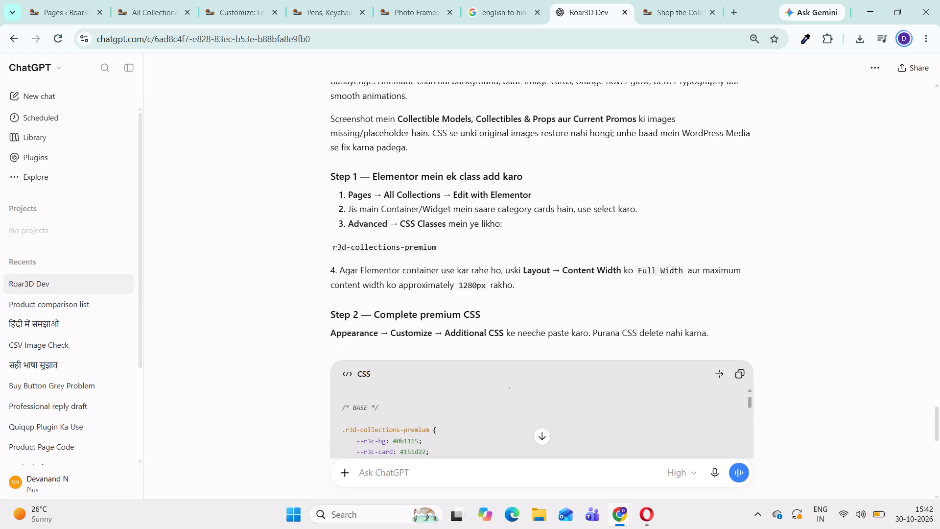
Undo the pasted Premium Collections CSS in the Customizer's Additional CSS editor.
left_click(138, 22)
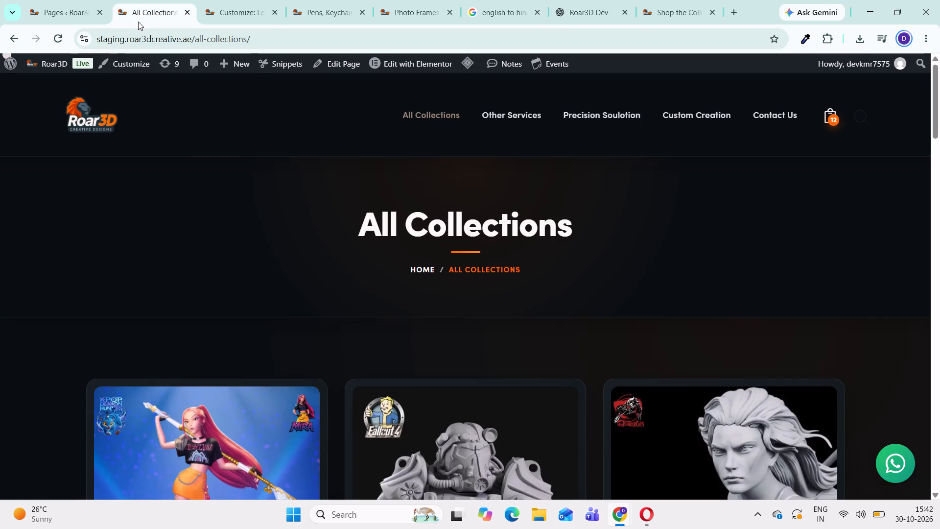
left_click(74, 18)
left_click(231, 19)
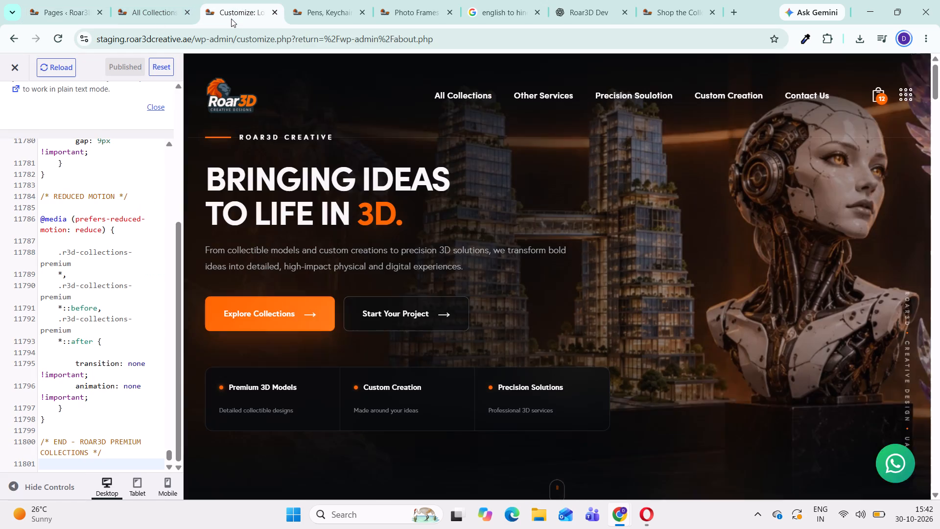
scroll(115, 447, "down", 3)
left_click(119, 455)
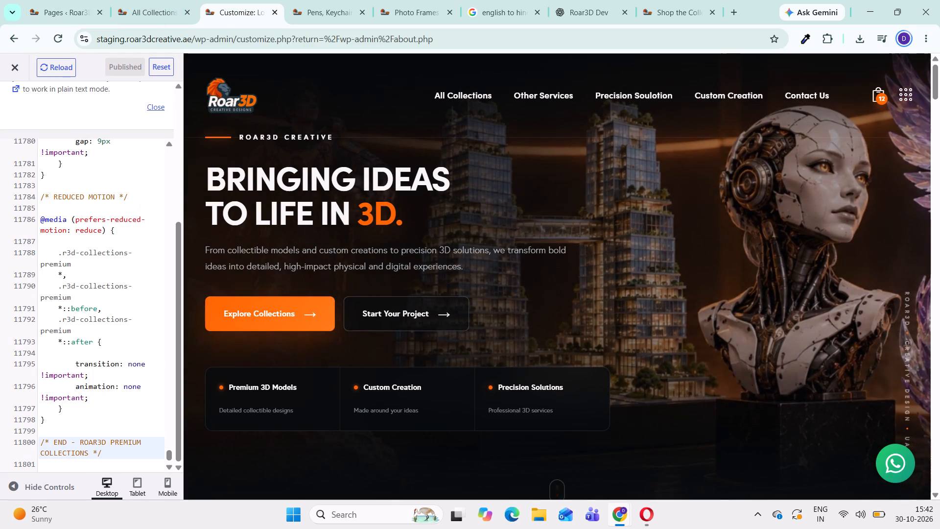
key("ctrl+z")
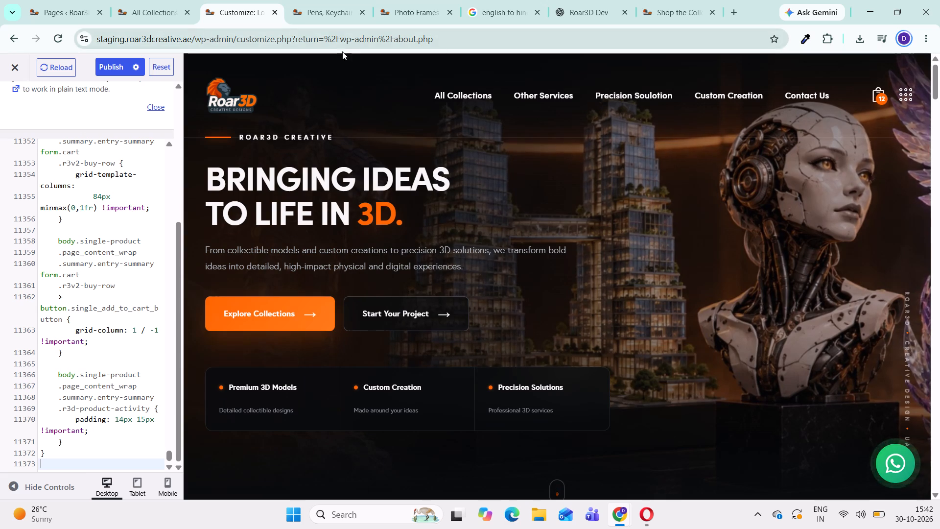
Open the staging All Collections page in the Elementor editor and close the Customizer tab.
left_click(138, 11)
left_click(383, 66)
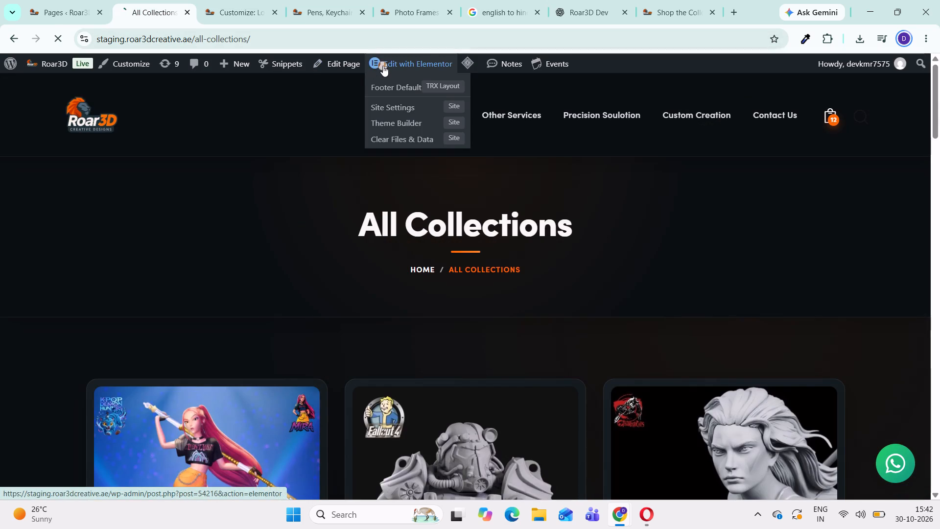
left_click(276, 15)
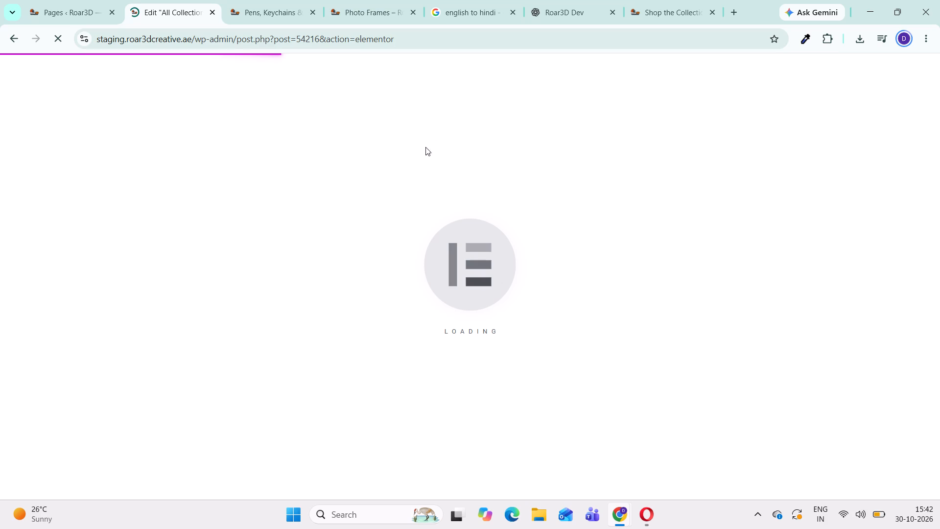
left_click(550, 17)
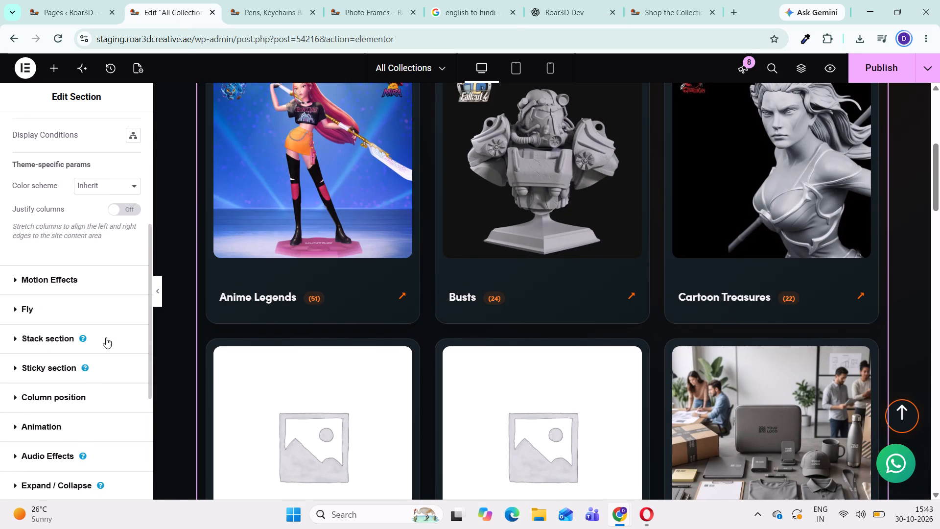
scroll(106, 337, "down", 4)
left_click(98, 377)
scroll(99, 349, "down", 2)
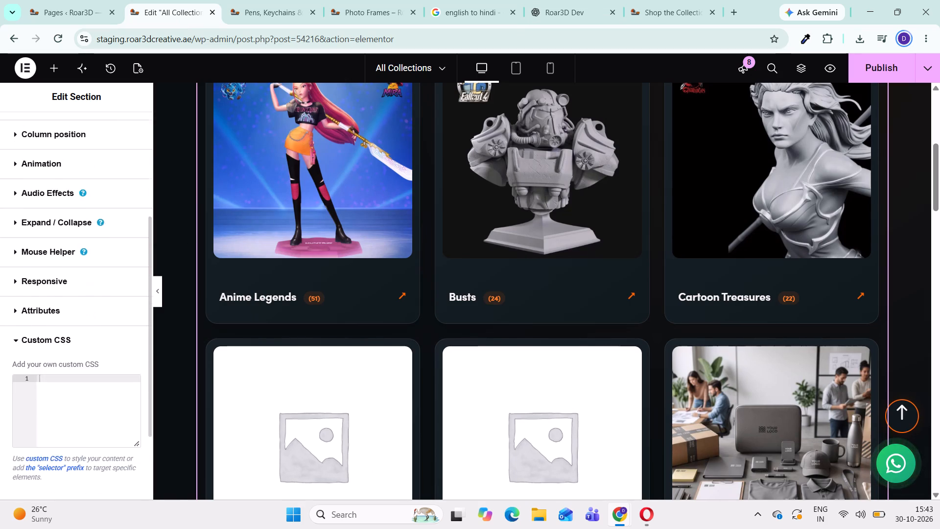
scroll(75, 399, "down", 4)
left_click(70, 287)
key("ctrl+v")
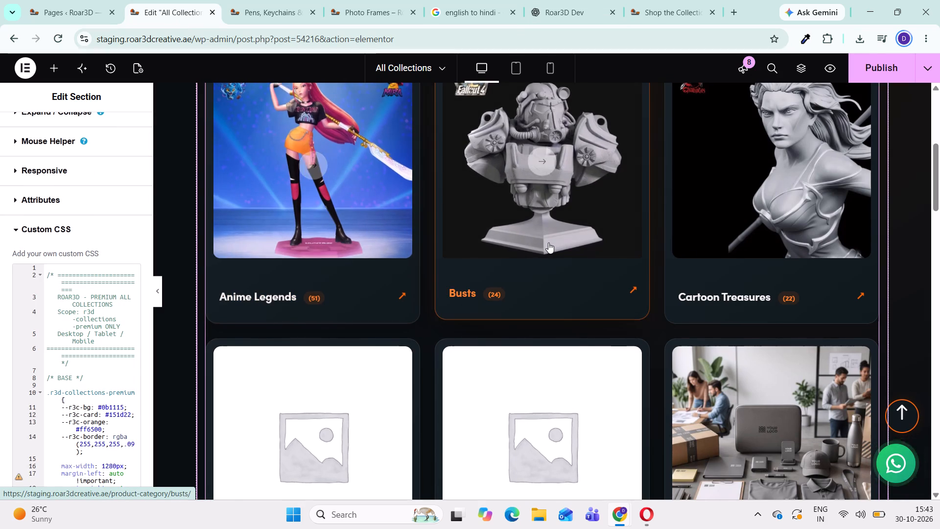
Examine the remaining rows of category cards on the All Collections page in the Elementor preview.
scroll(734, 381, "down", 3)
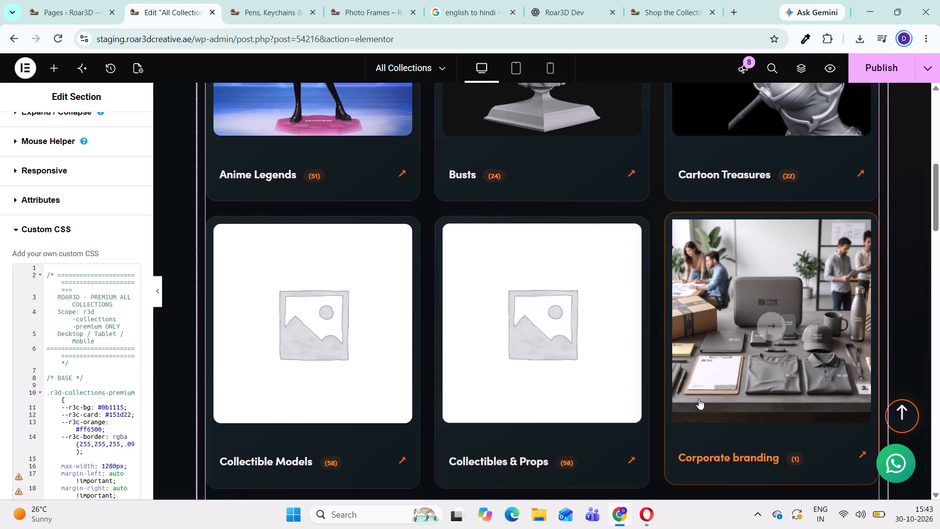
scroll(699, 399, "down", 1)
scroll(787, 373, "down", 2)
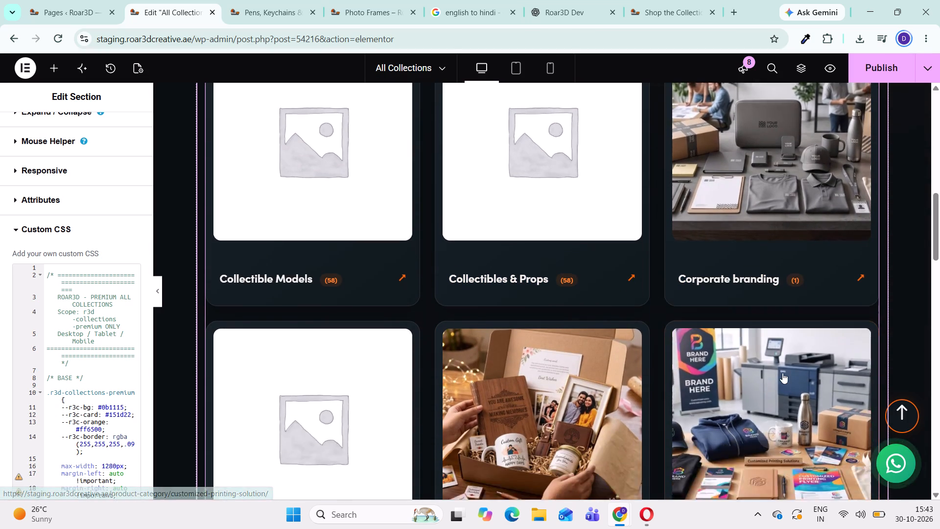
scroll(504, 361, "down", 2)
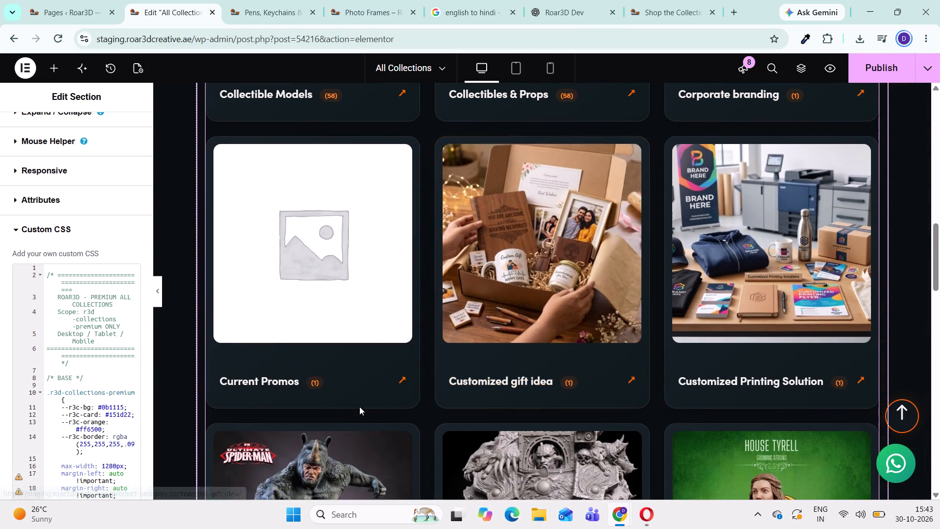
scroll(349, 394, "down", 2)
scroll(780, 381, "down", 2)
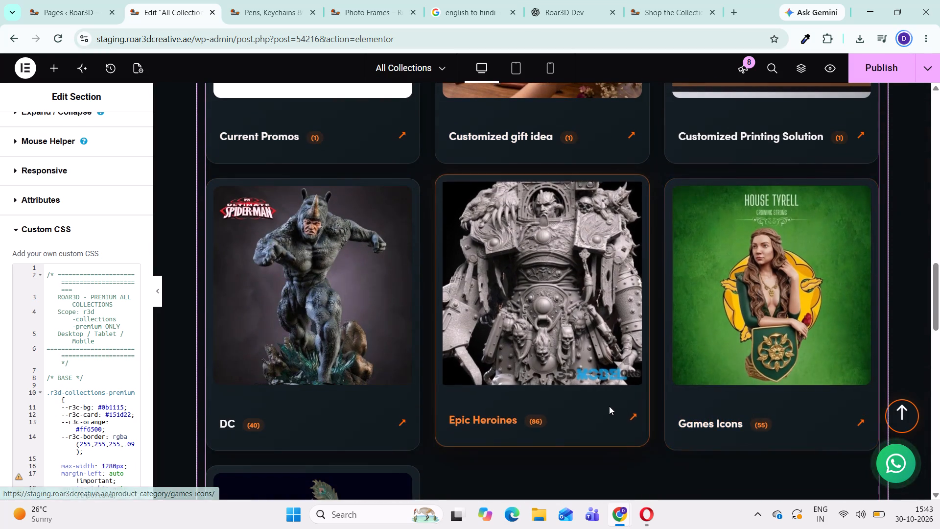
scroll(604, 406, "down", 2)
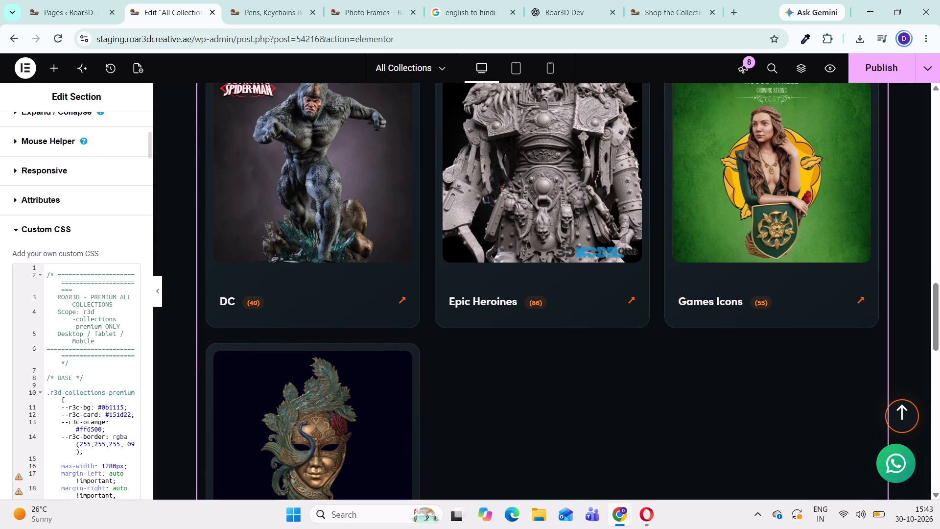
Delete all the code from the category cards section's Custom CSS.
left_click(122, 357)
key("ctrl+a")
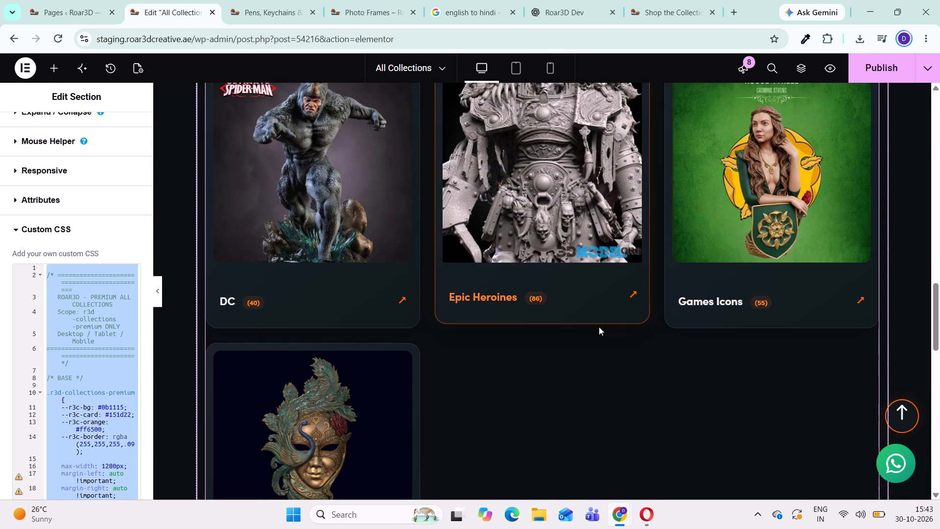
key("BackSpace")
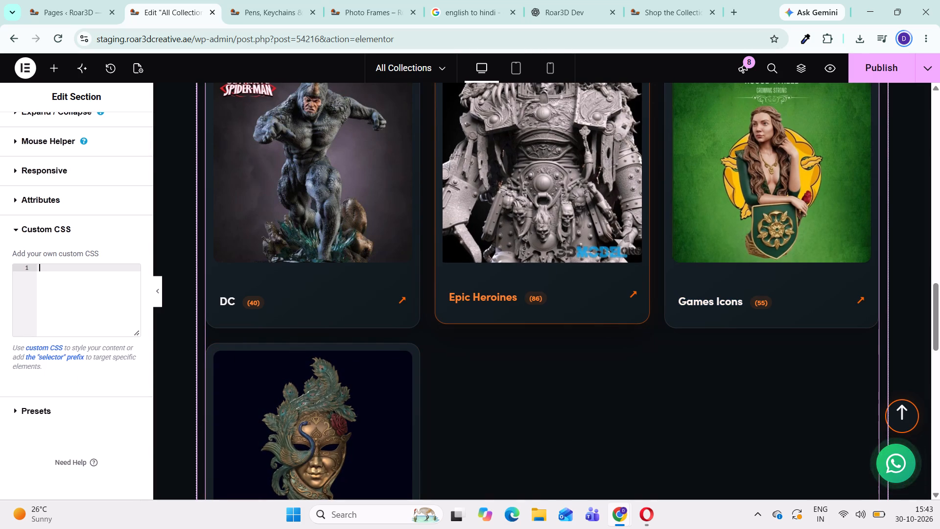
Hide the editing panel and examine the category cards' layout and hover styling from the page header to the last row.
scroll(747, 307, "up", 4)
scroll(389, 363, "down", 3)
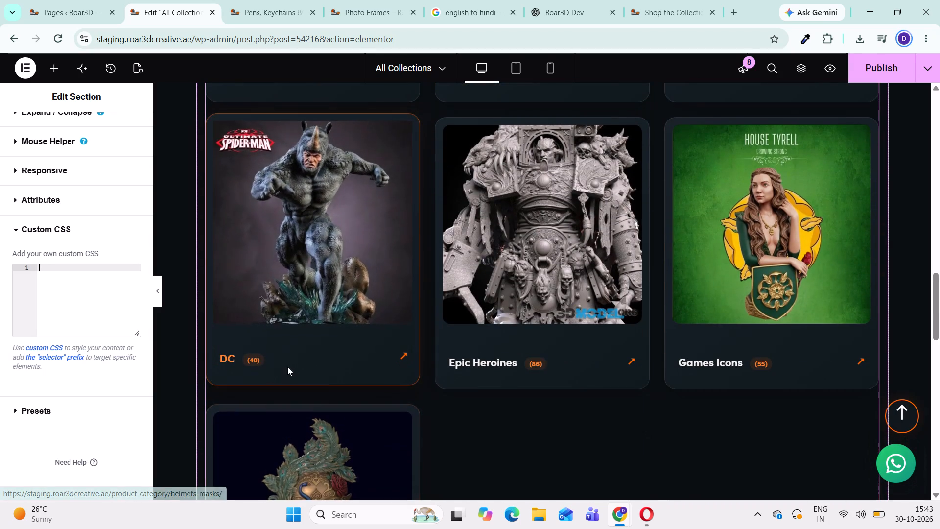
scroll(696, 340, "up", 2)
left_click(158, 296)
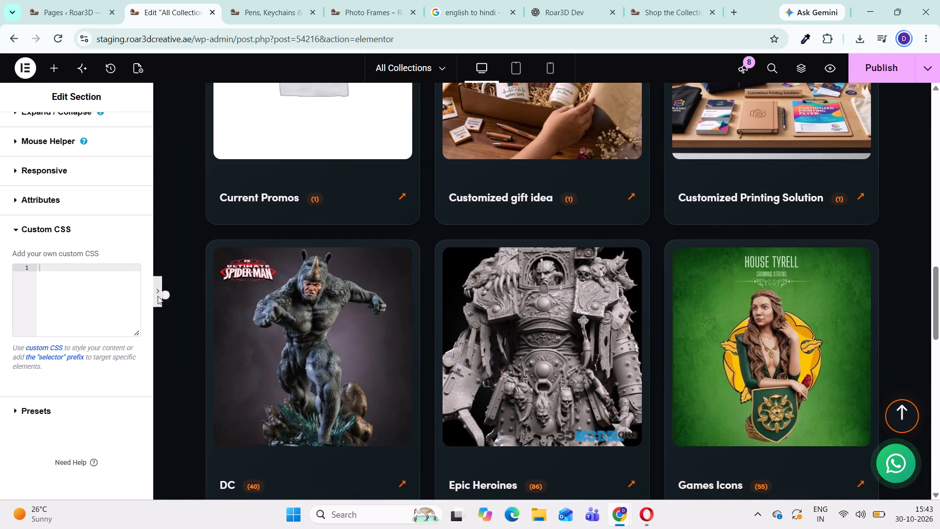
scroll(352, 315, "up", 6)
scroll(394, 300, "up", 3)
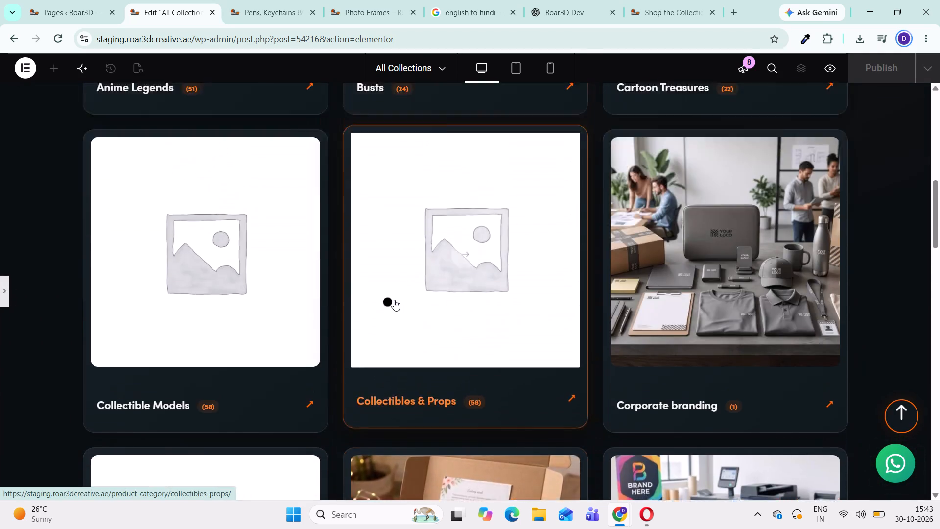
scroll(394, 300, "up", 2)
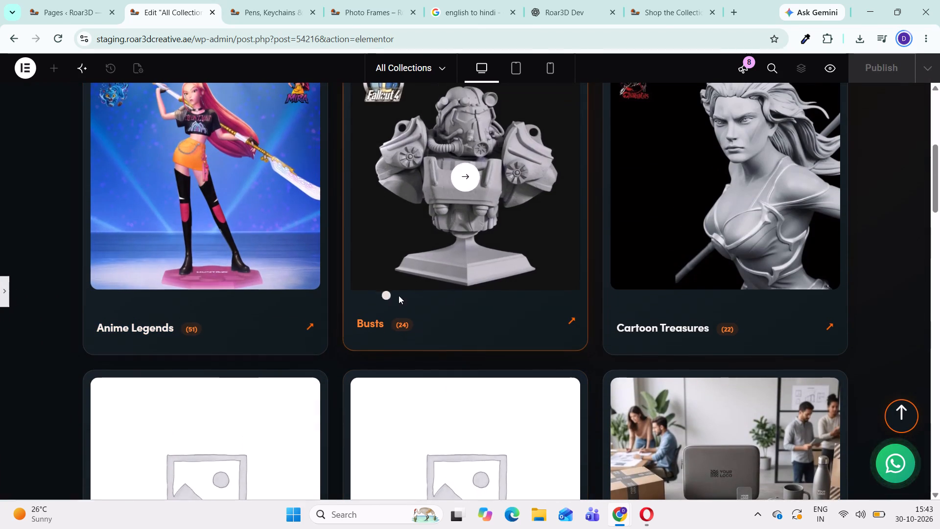
scroll(745, 283, "up", 2)
scroll(535, 267, "up", 1)
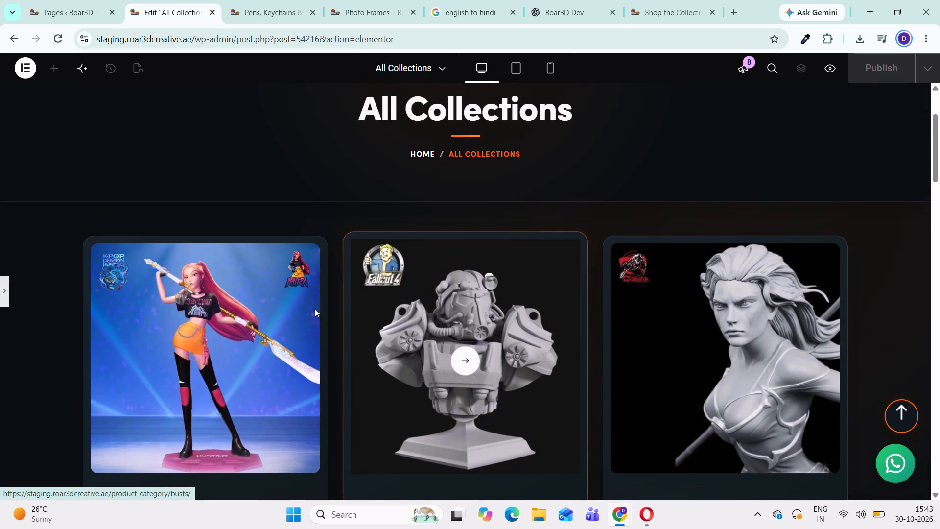
scroll(622, 336, "down", 2)
scroll(883, 333, "down", 3)
scroll(537, 375, "down", 2)
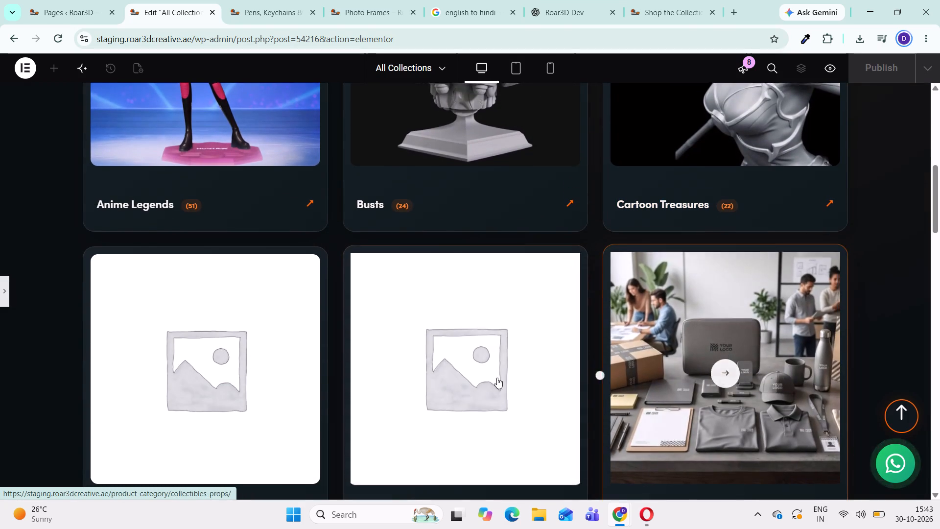
scroll(446, 362, "down", 2)
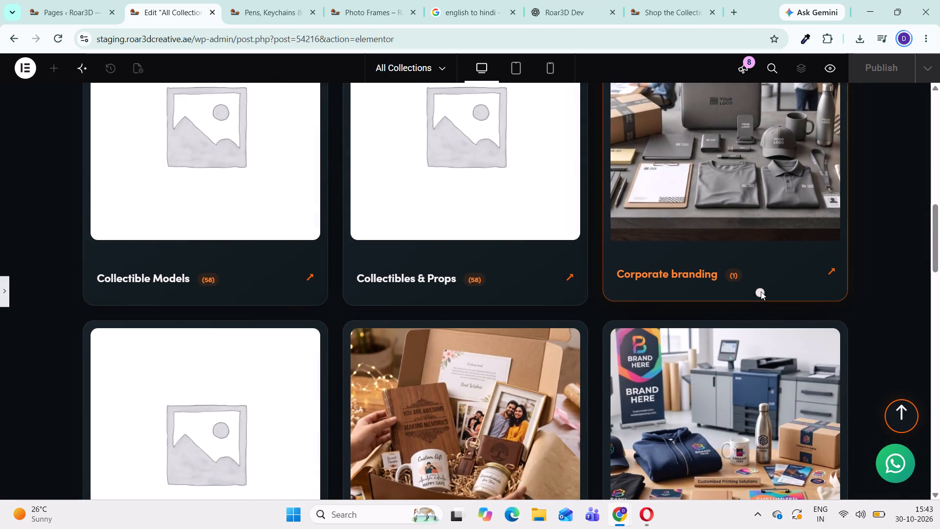
scroll(324, 327, "down", 2)
scroll(729, 325, "down", 2)
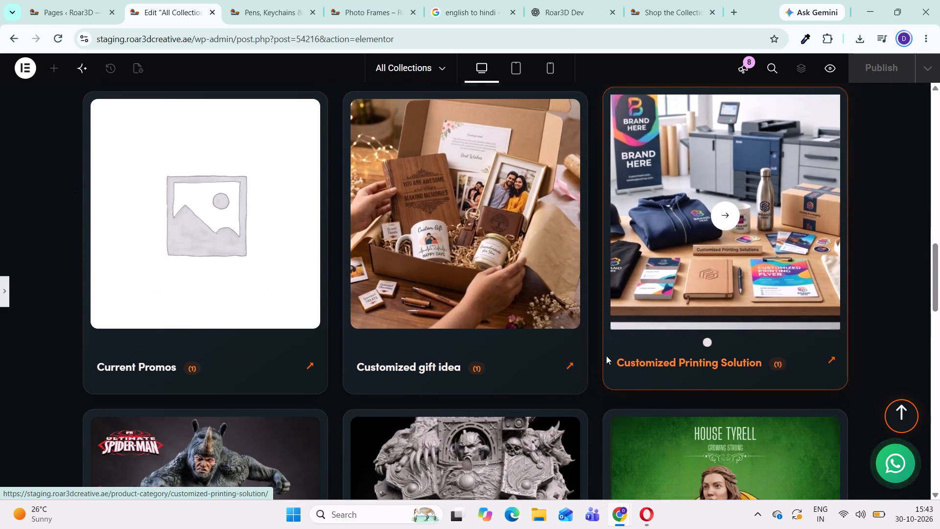
scroll(383, 384, "down", 2)
scroll(637, 367, "down", 2)
scroll(396, 385, "down", 1)
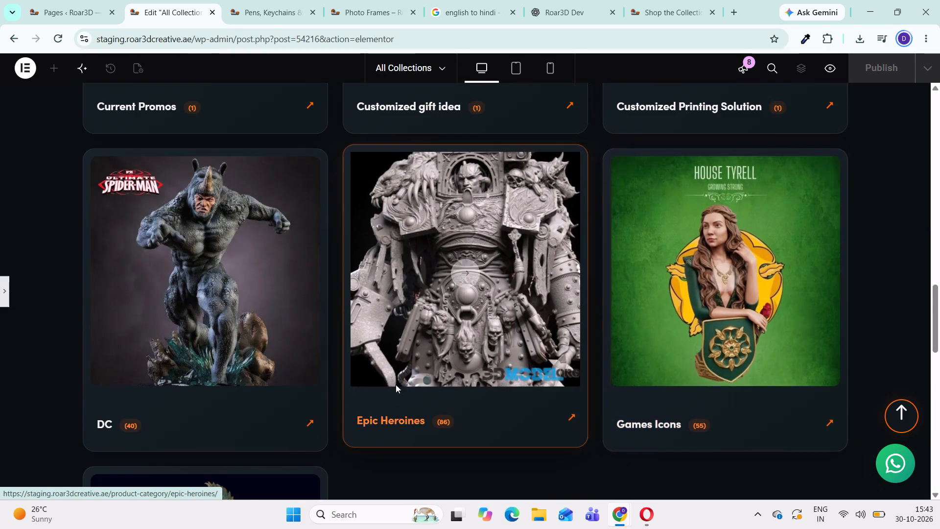
scroll(396, 385, "down", 1)
scroll(461, 339, "up", 15)
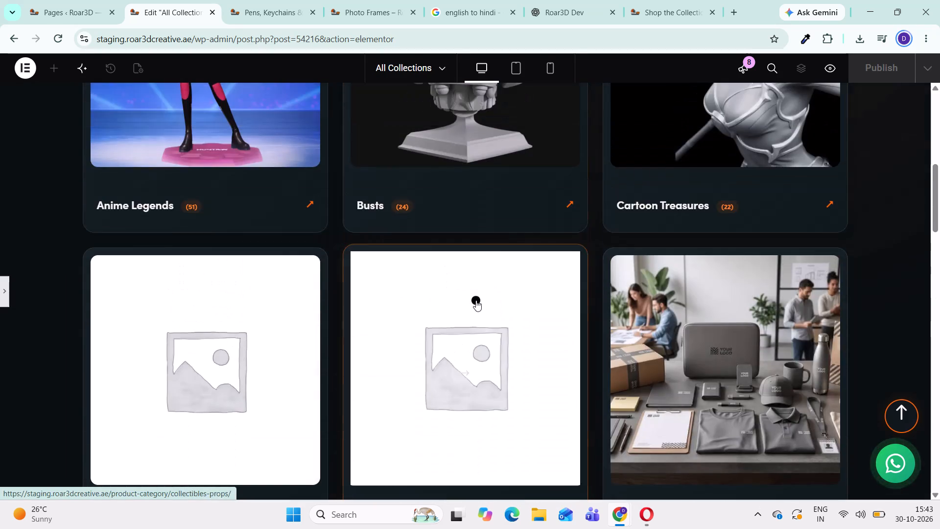
scroll(476, 300, "up", 13)
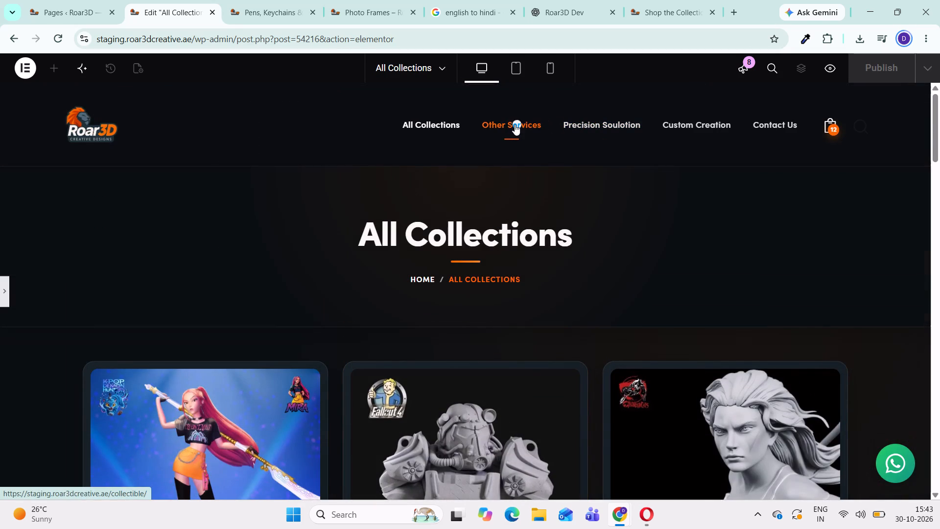
Preview the All Collections page changes in a separate tab and check its header and category cards.
left_click(515, 124)
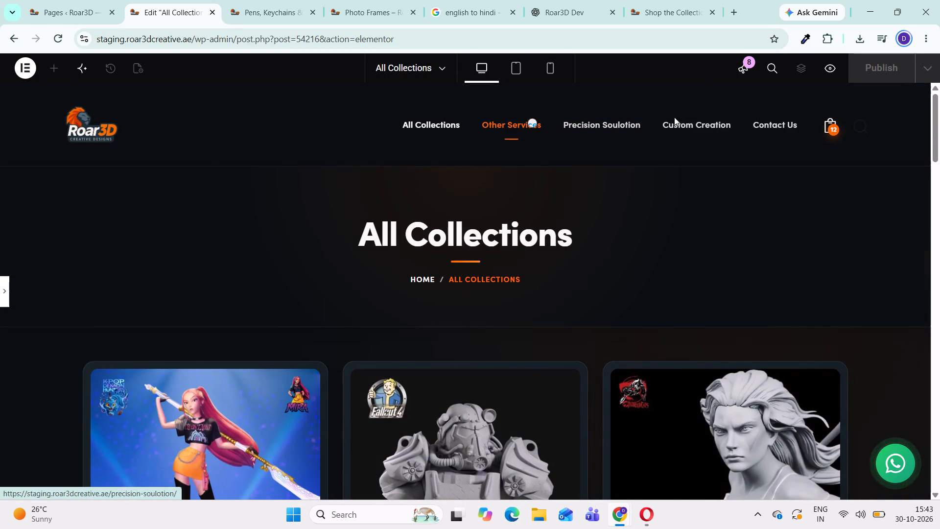
left_click(824, 73)
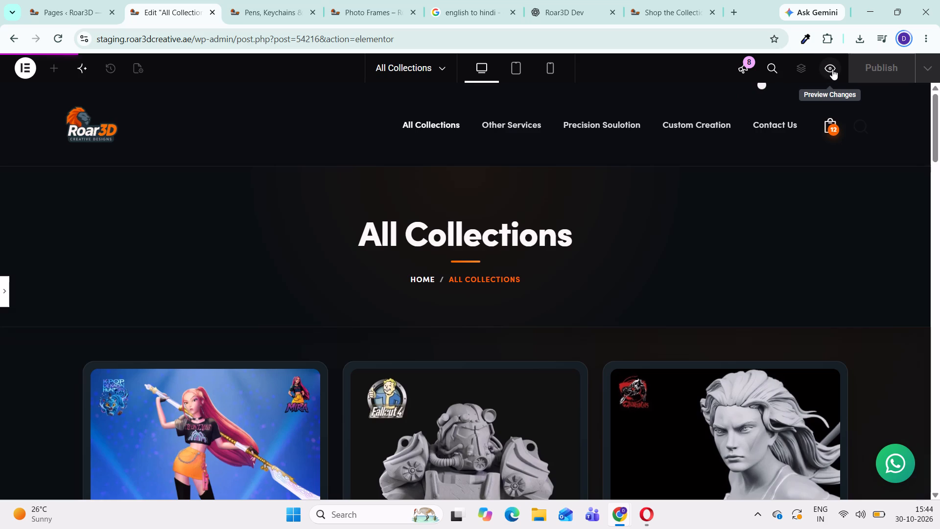
left_click(832, 69)
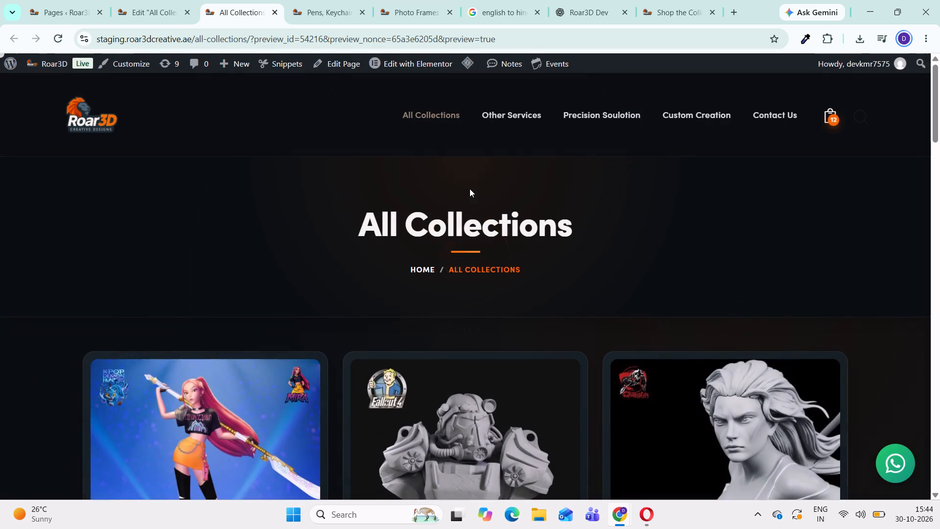
scroll(423, 338, "down", 2)
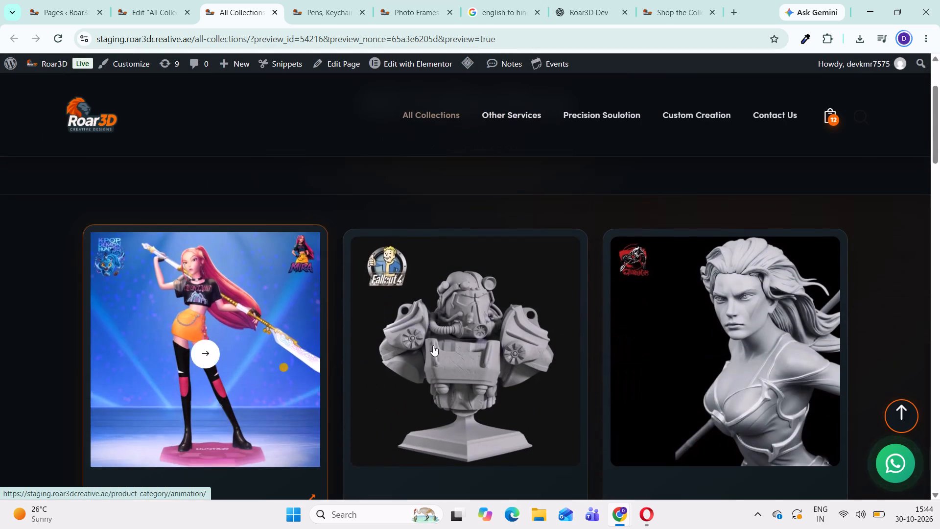
scroll(433, 345, "down", 3)
scroll(686, 287, "up", 5)
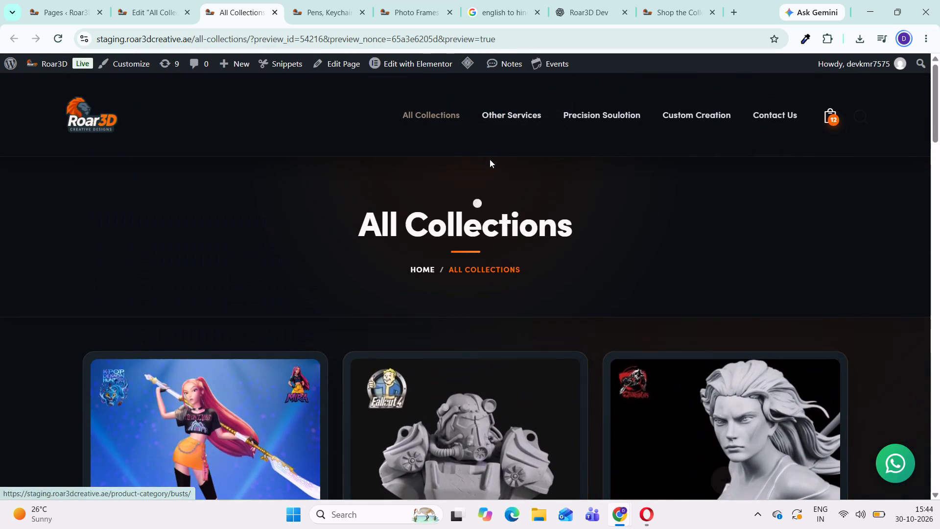
Open the site's Other Services page and examine the layout of its service cards.
left_click(511, 113)
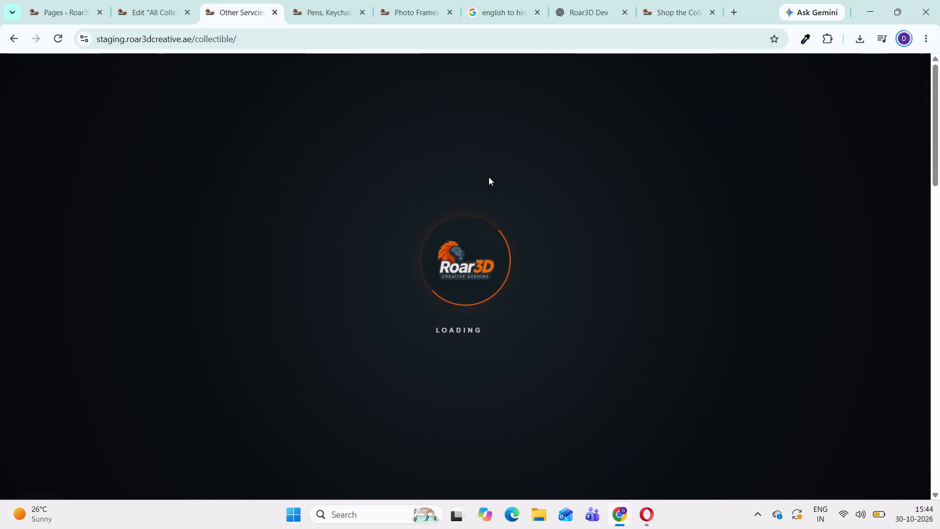
scroll(489, 178, "down", 2)
scroll(284, 439, "down", 3)
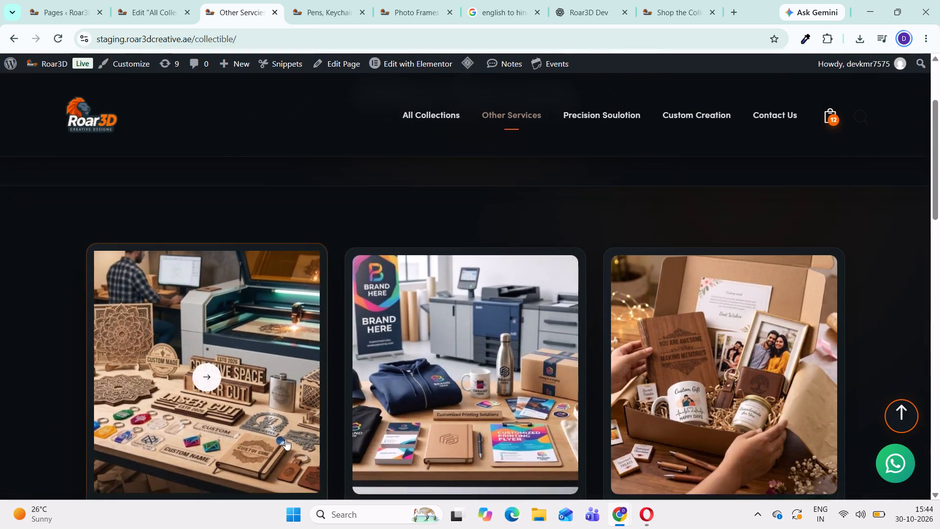
scroll(446, 292, "up", 3)
scroll(509, 119, "up", 1)
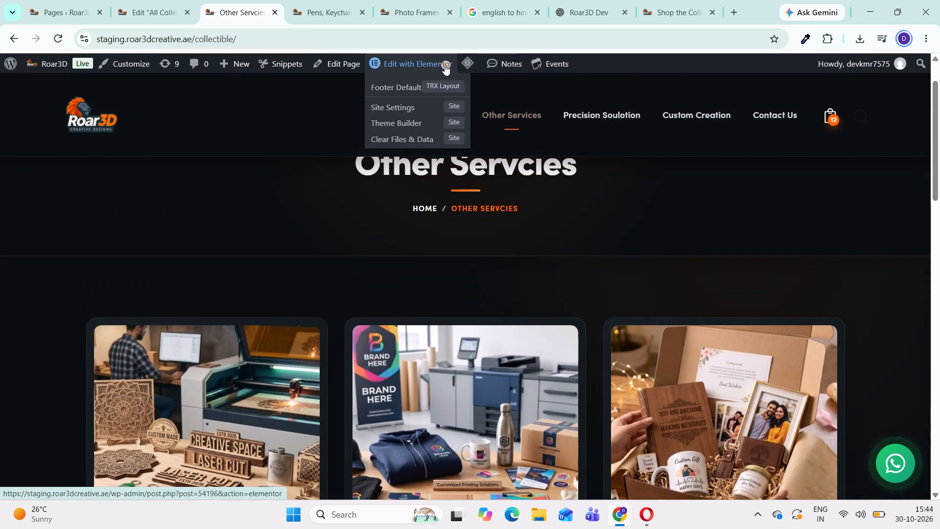
Open the Other Services page for editing in Elementor.
left_click(431, 65)
scroll(556, 294, "down", 2)
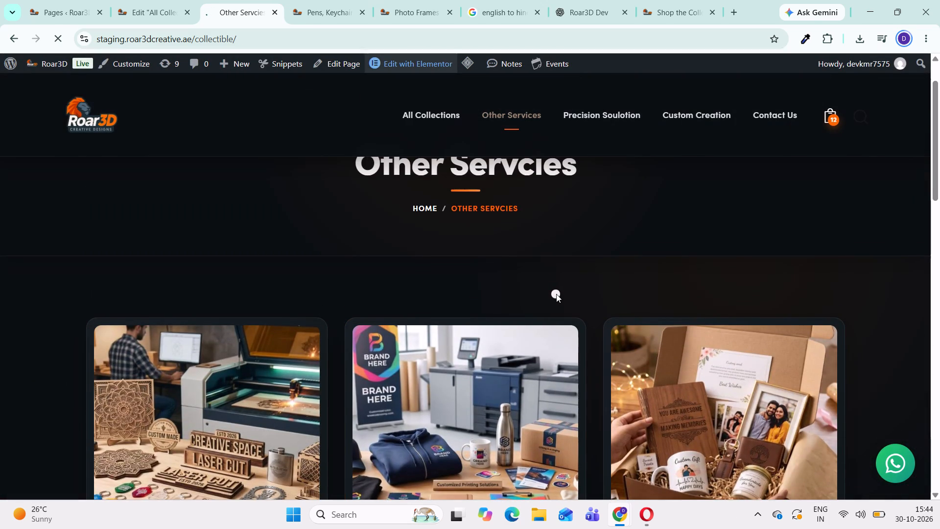
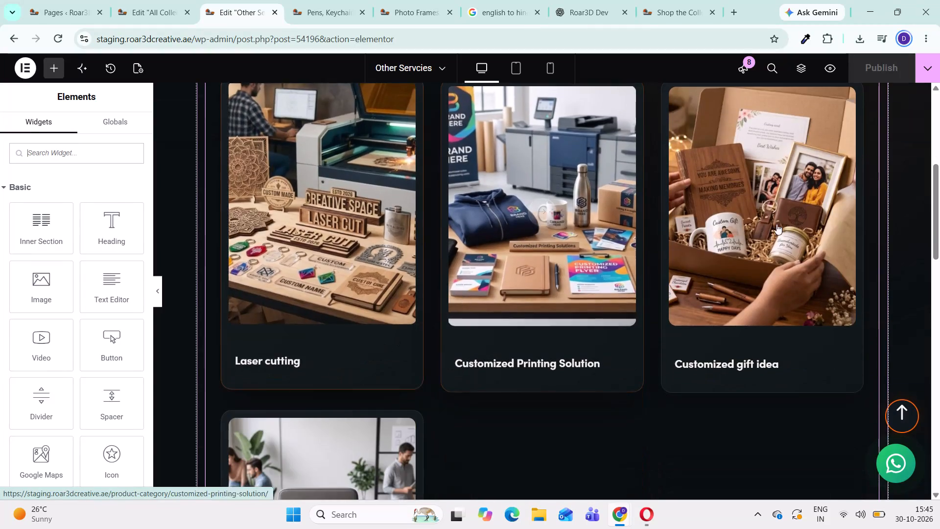
Set the content width of the section holding the service cards to Full Width.
scroll(800, 208, "up", 2)
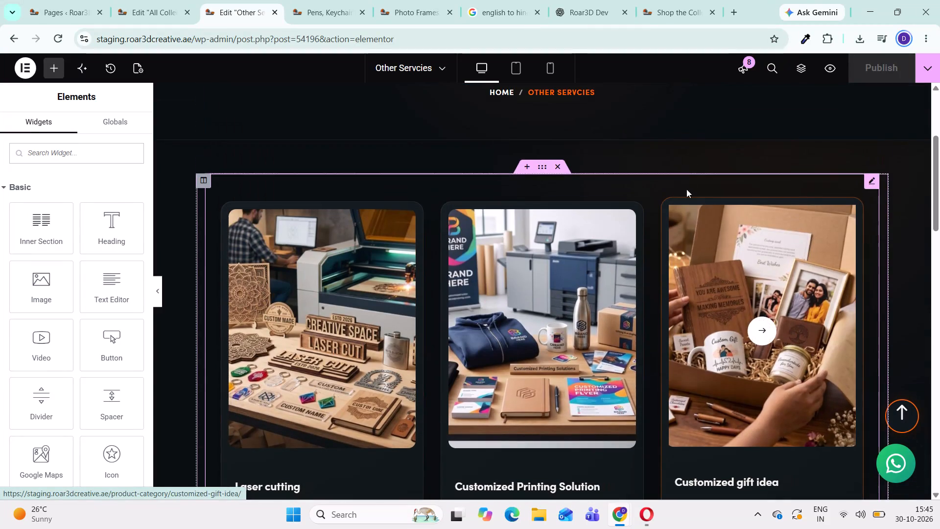
left_click(872, 182)
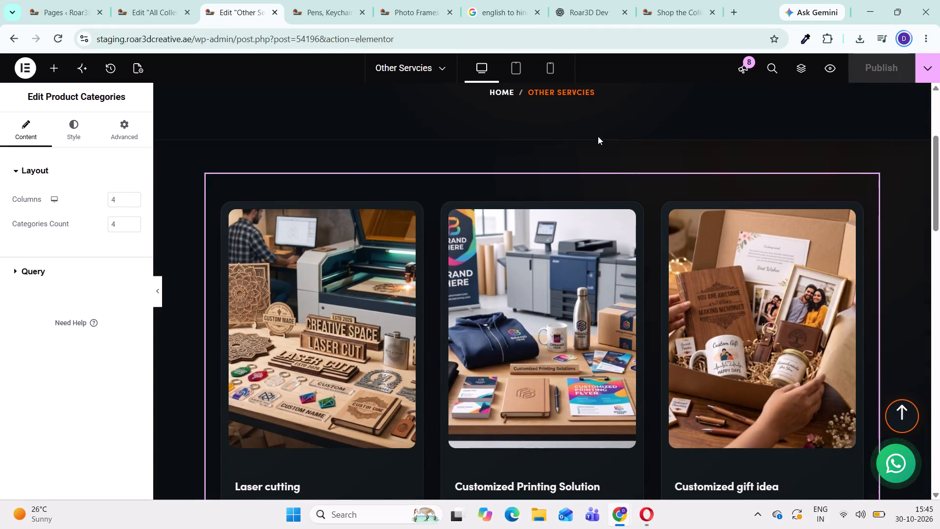
left_click(538, 169)
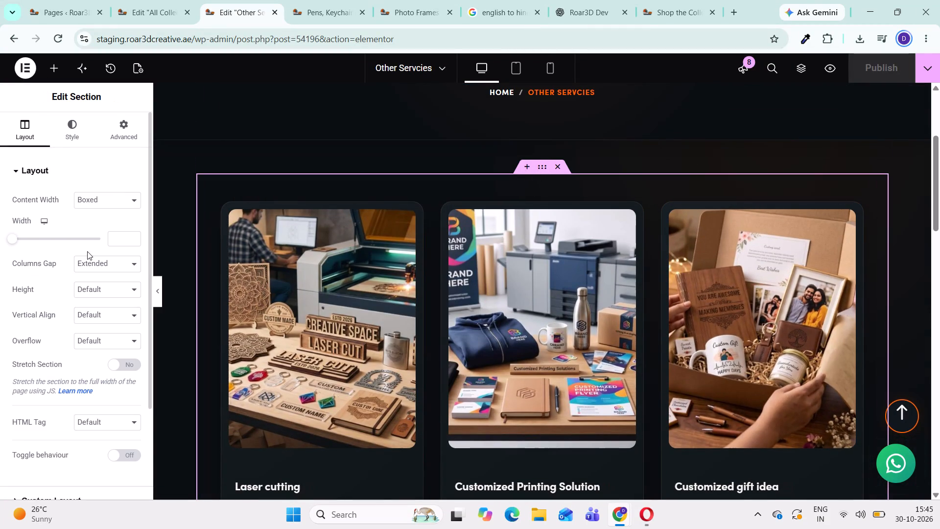
left_click(106, 197)
left_click(97, 229)
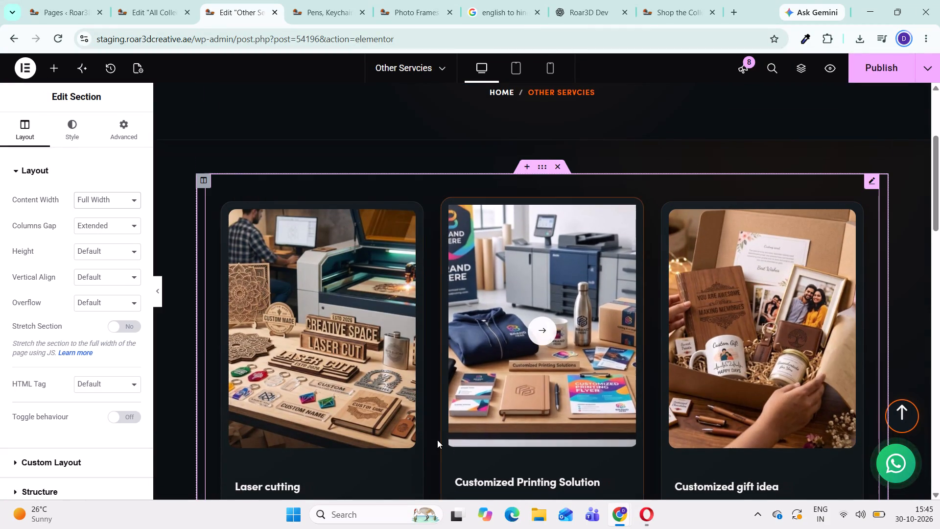
scroll(106, 337, "down", 2)
scroll(106, 253, "up", 2)
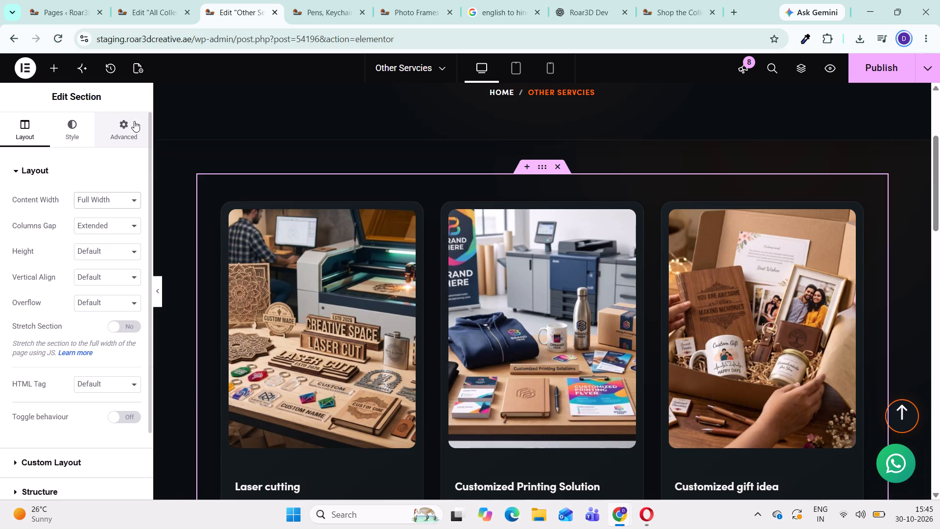
Copy the class name r3d-collections-premium from the ChatGPT instructions into the service card section's CSS Classes.
left_click(127, 131)
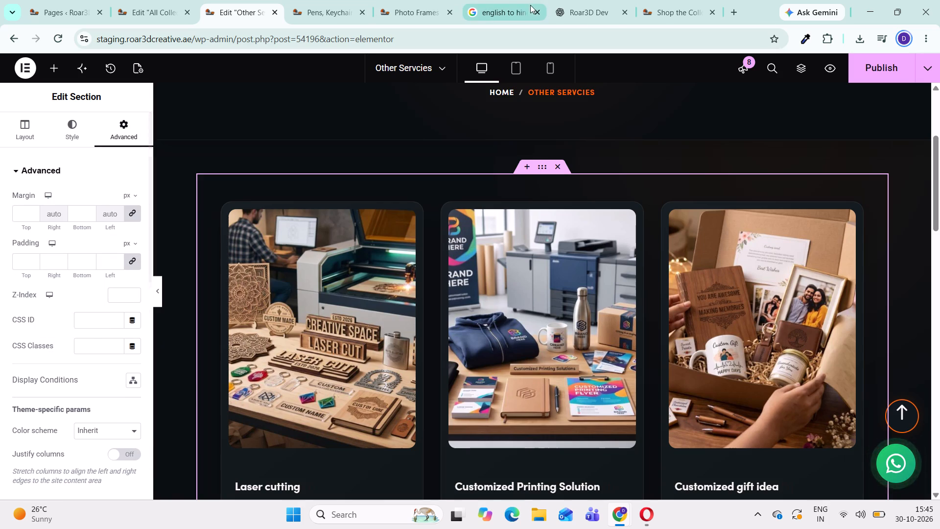
left_click(595, 22)
key("ctrl+c")
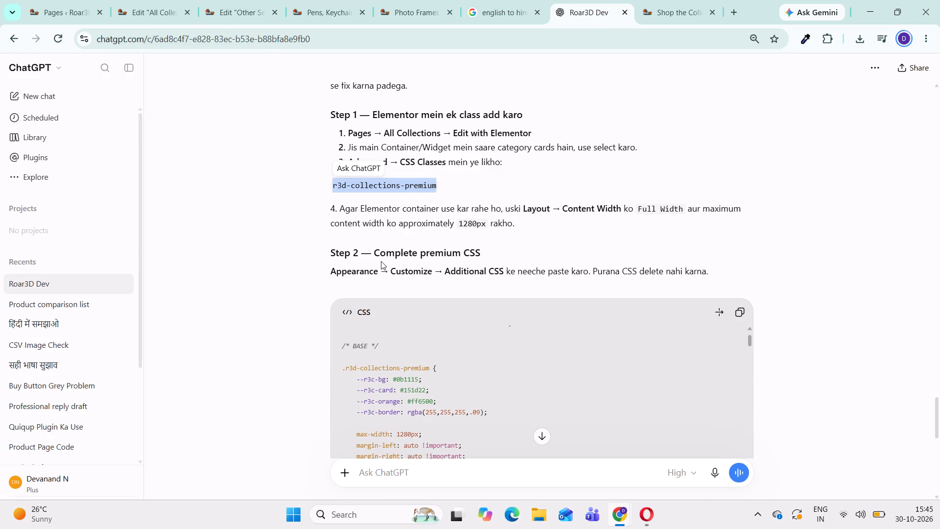
left_click(155, 12)
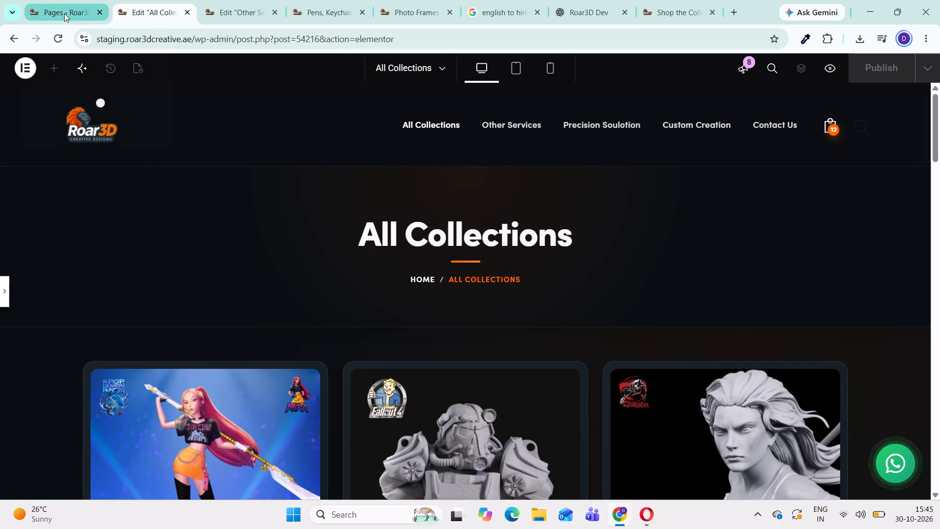
left_click(232, 13)
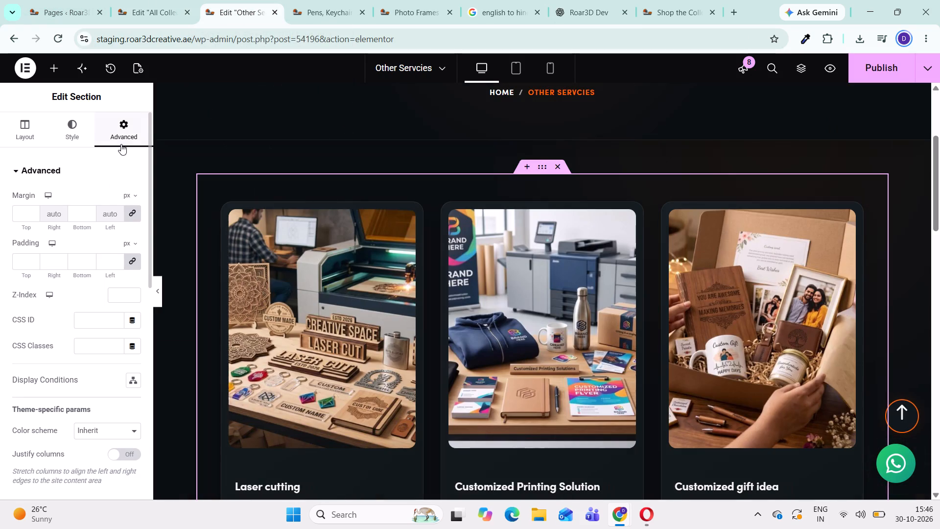
scroll(107, 344, "down", 2)
left_click(87, 220)
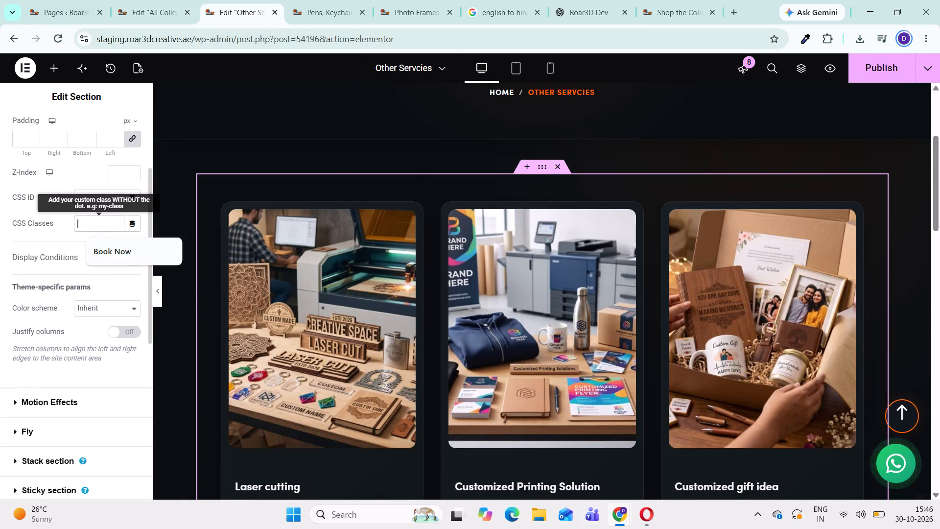
key("ctrl+v")
Hide the editing panel and examine the service cards' layout and hover styling down to the Corporate branding card.
scroll(695, 306, "down", 1)
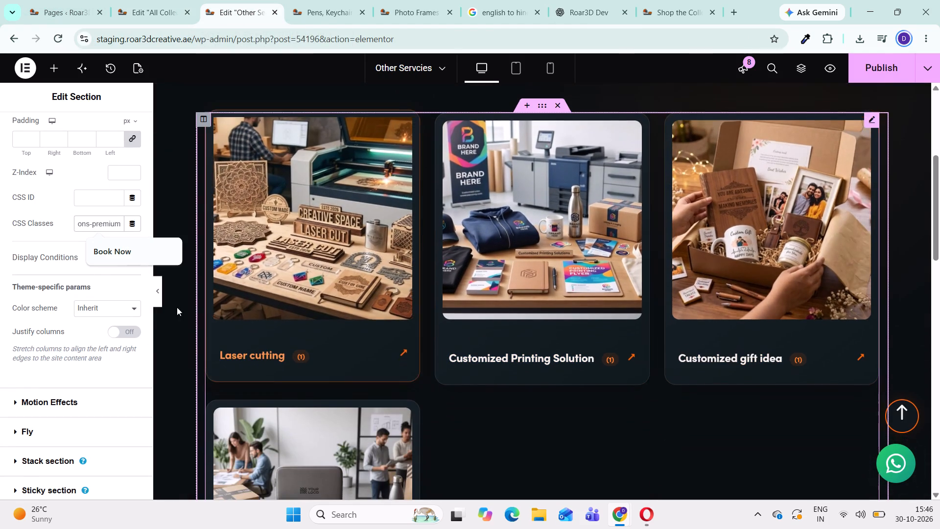
left_click(161, 295)
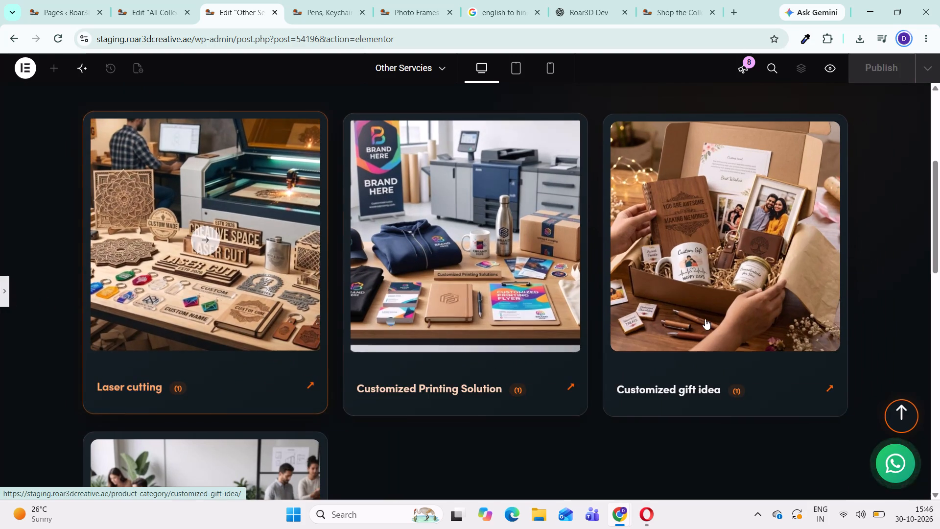
scroll(371, 445, "down", 3)
scroll(299, 328, "down", 2)
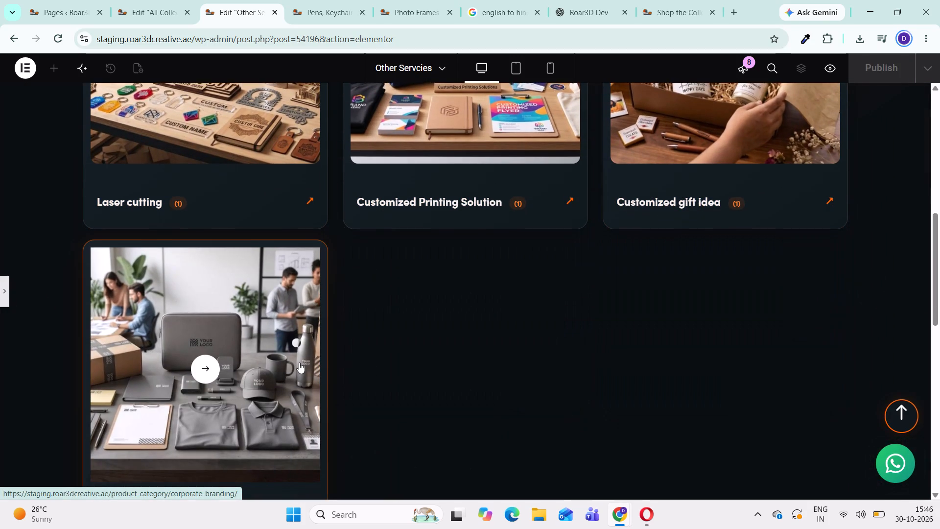
scroll(306, 373, "up", 6)
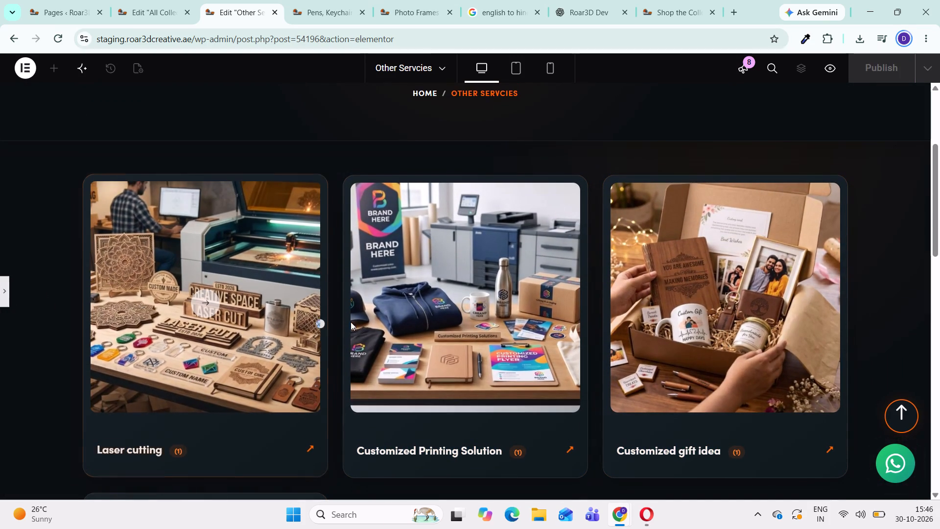
scroll(273, 381, "down", 2)
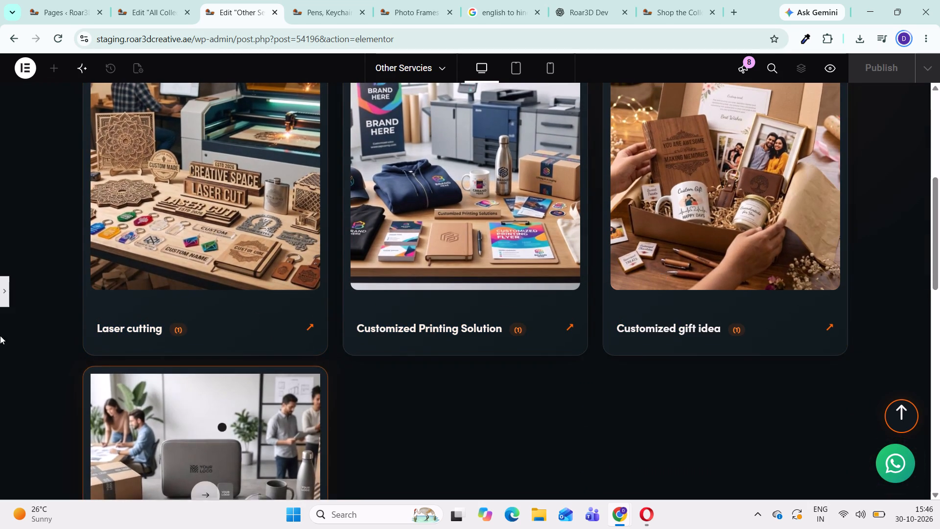
Bring back the editing panel and publish the Other Services page changes.
left_click(1, 294)
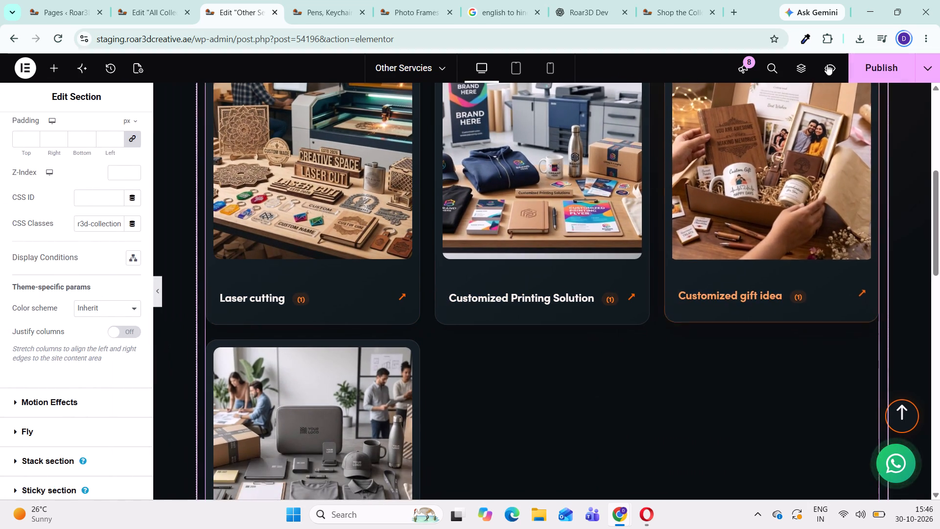
left_click(862, 68)
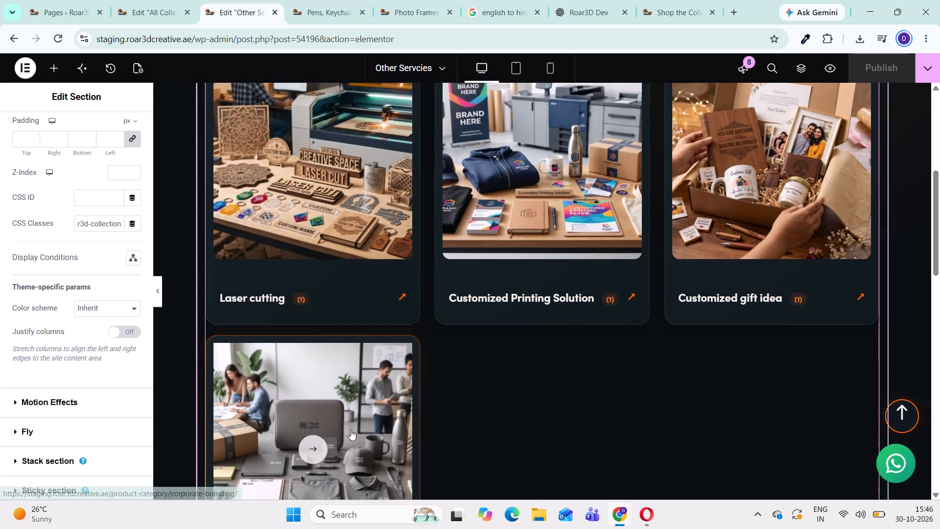
Preview the Other Services page in a separate tab and check its header and service cards.
scroll(385, 411, "down", 3)
scroll(539, 298, "up", 2)
scroll(654, 225, "up", 2)
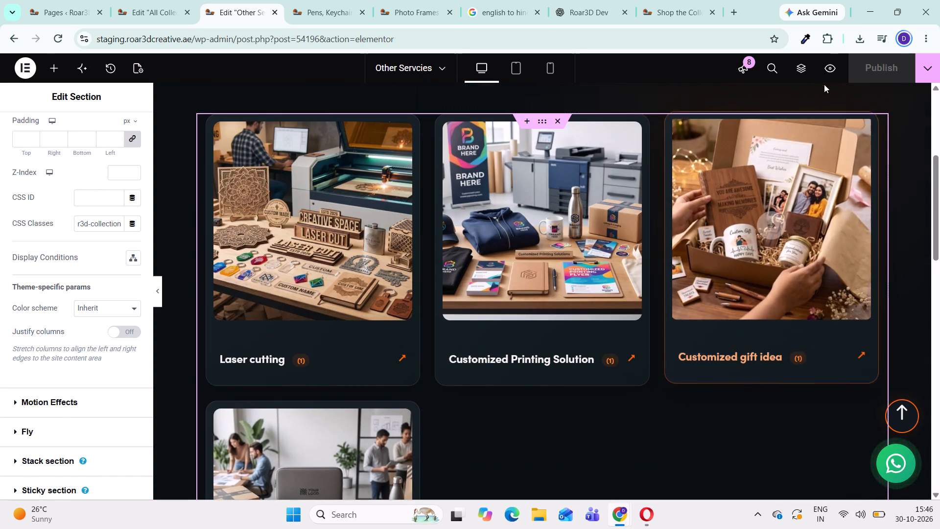
left_click(834, 66)
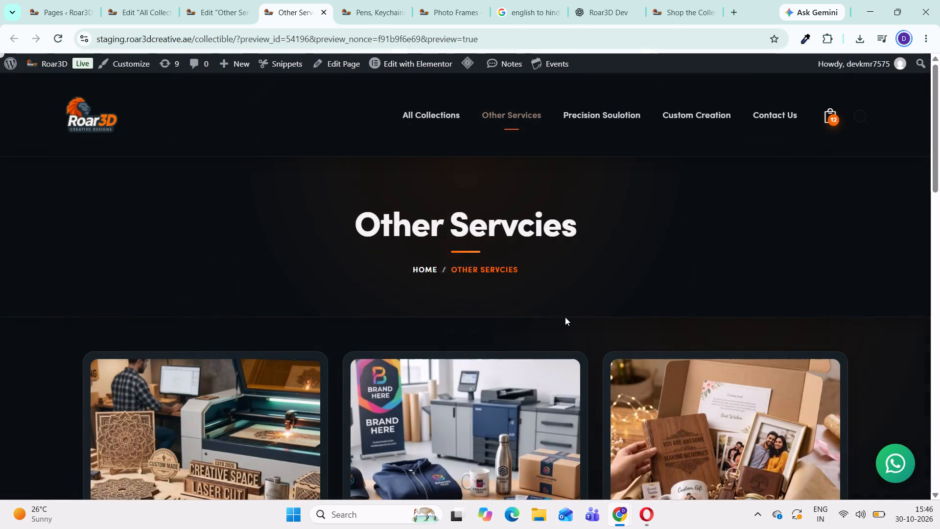
scroll(496, 395, "down", 2)
scroll(360, 373, "down", 2)
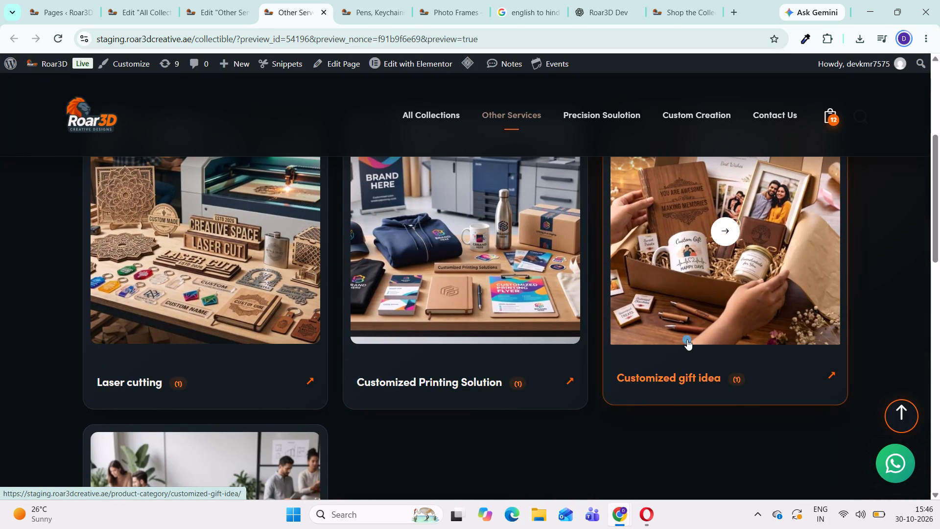
scroll(687, 339, "down", 3)
scroll(516, 367, "down", 1)
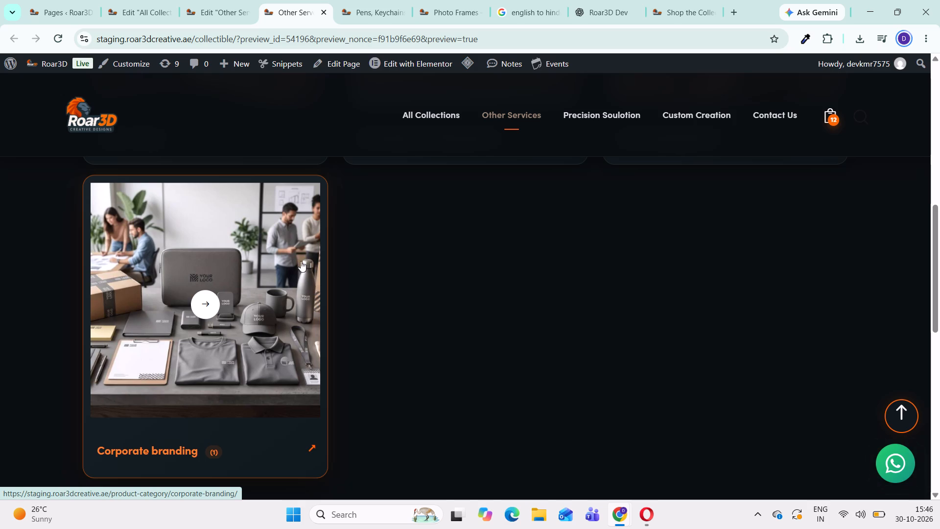
scroll(267, 362, "up", 2)
scroll(260, 323, "up", 2)
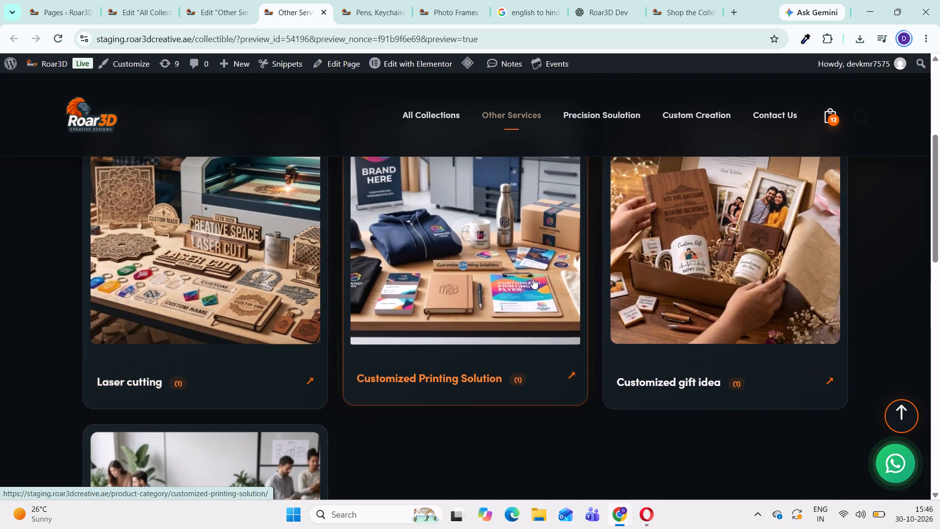
Open the site's Precision Soulotion page and check its hero section.
left_click(591, 114)
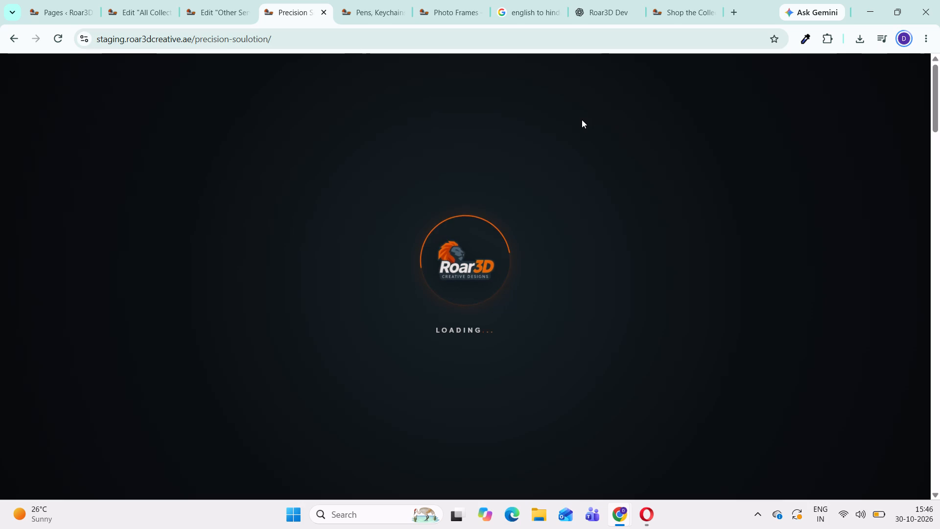
scroll(595, 330, "down", 2)
scroll(597, 255, "up", 2)
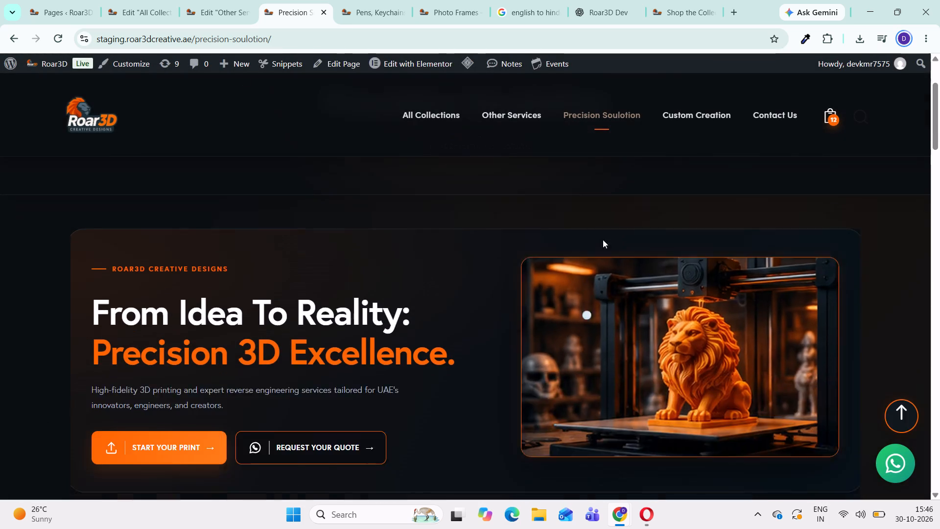
Open the site's Custom Creation page and examine its product cards.
left_click(681, 123)
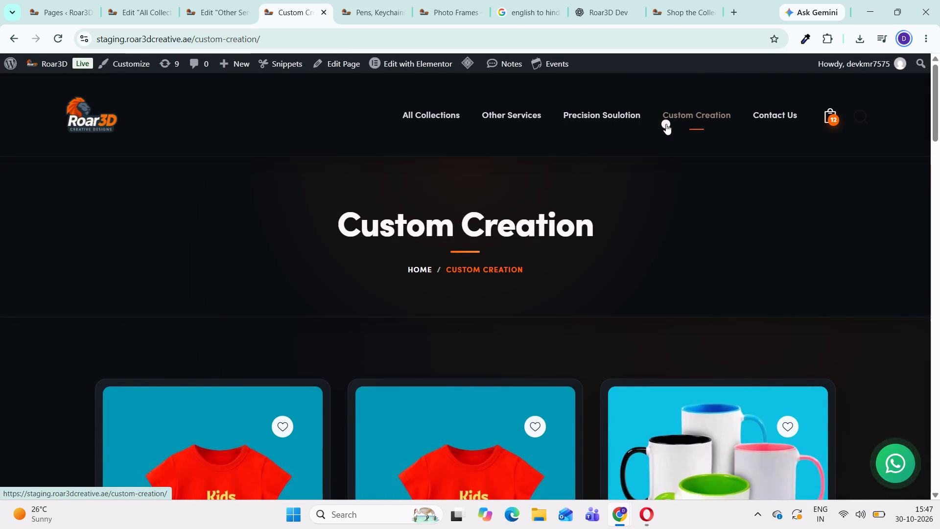
scroll(666, 123, "down", 5)
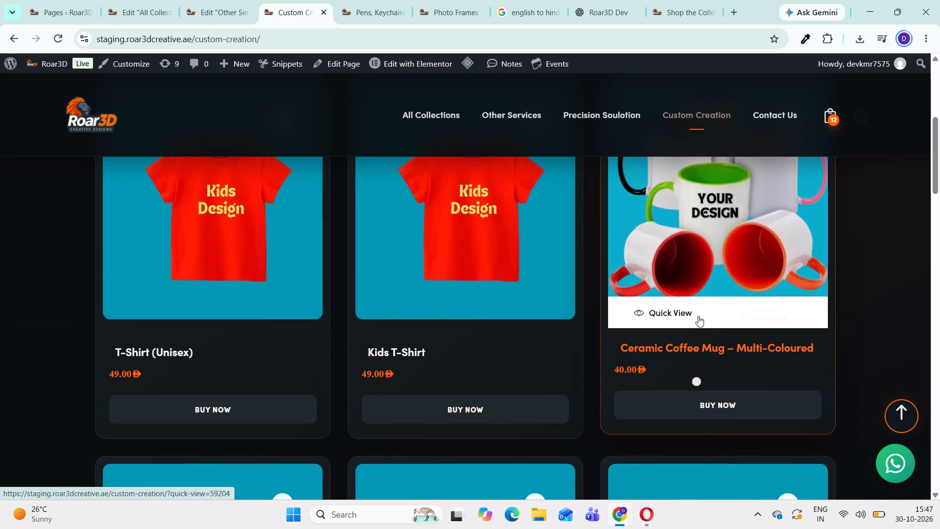
Open the quick view of Ceramic Coffee Mug – Multi-Coloured and examine its description, purchase options and image gallery.
left_click(700, 309)
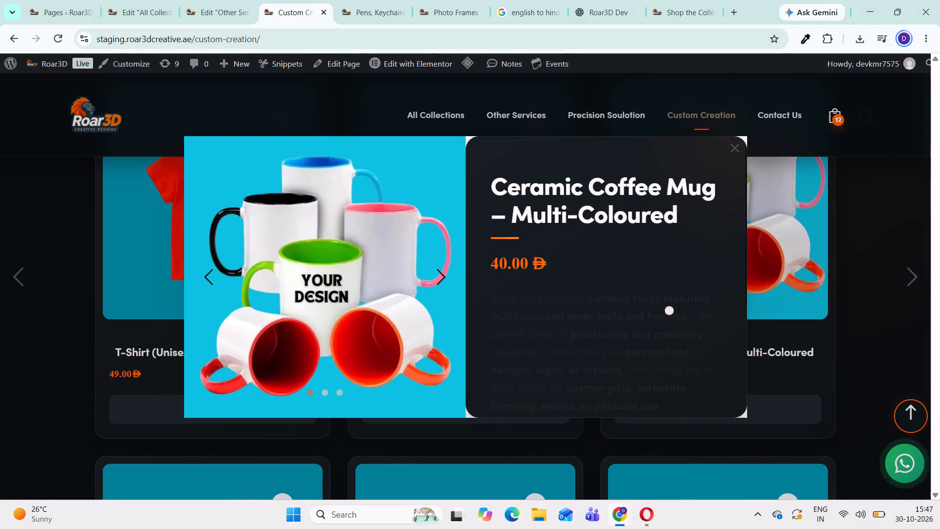
scroll(595, 272, "down", 6)
scroll(595, 272, "up", 2)
scroll(595, 272, "down", 2)
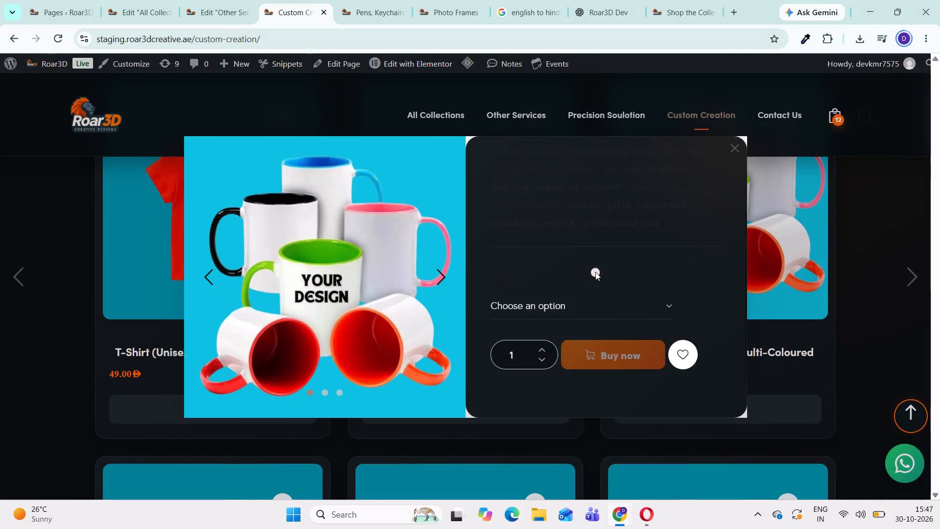
scroll(595, 272, "up", 2)
scroll(595, 272, "down", 4)
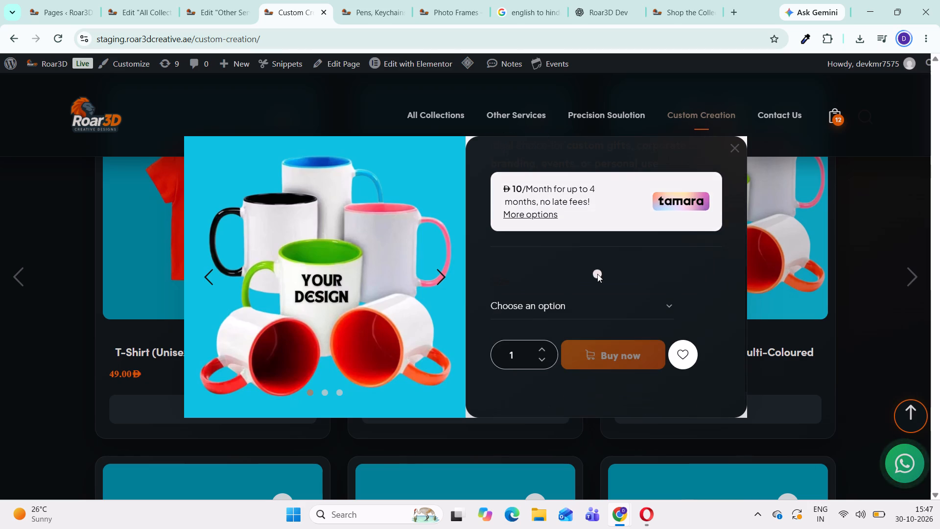
scroll(597, 274, "up", 1)
scroll(597, 274, "down", 1)
scroll(597, 274, "up", 2)
scroll(597, 274, "down", 3)
scroll(597, 274, "up", 3)
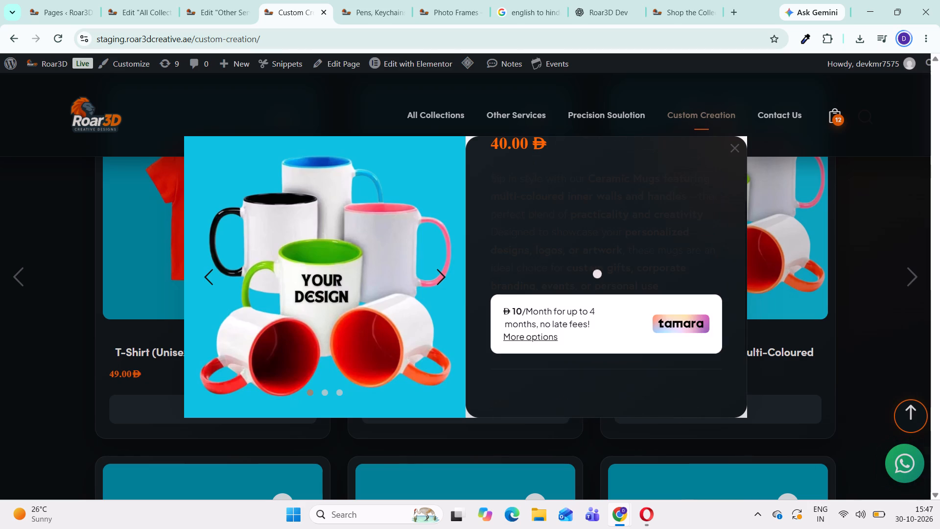
scroll(597, 274, "down", 3)
scroll(597, 274, "up", 5)
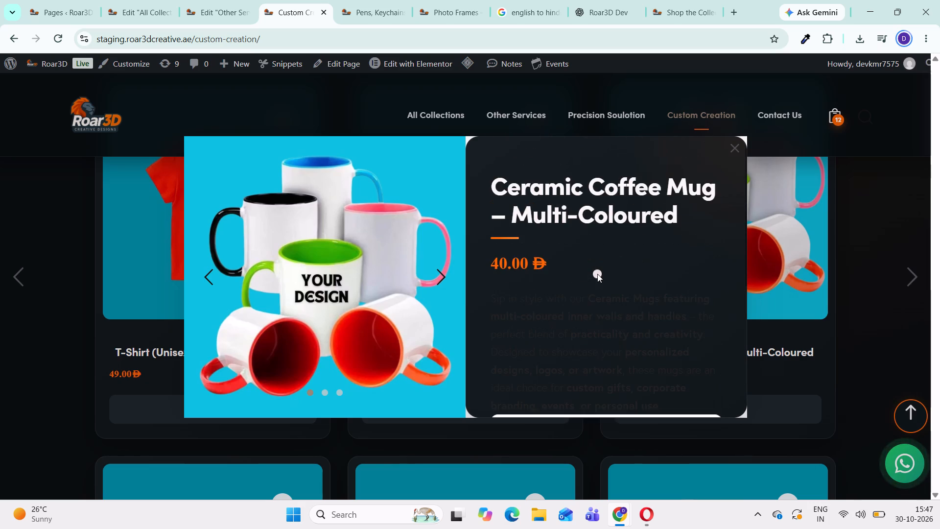
scroll(597, 274, "down", 5)
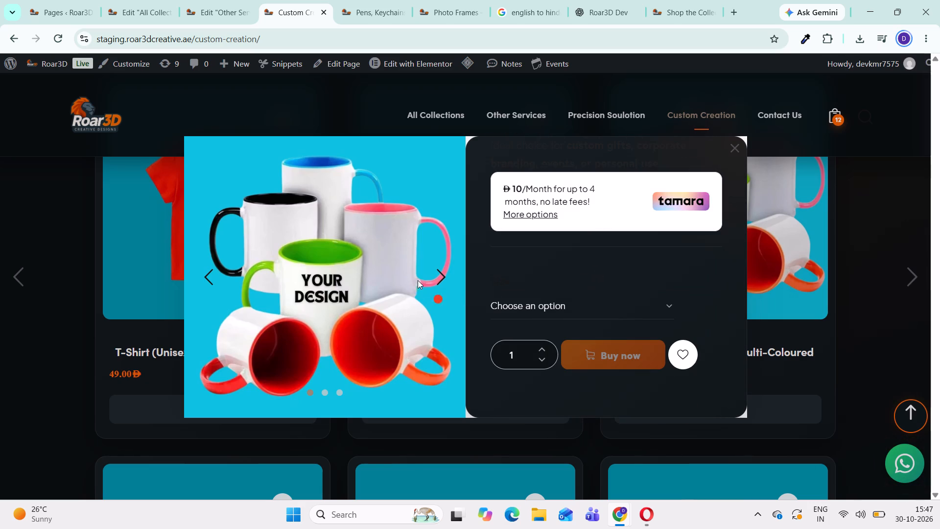
left_click(444, 280)
left_click(445, 280)
left_click(445, 280)
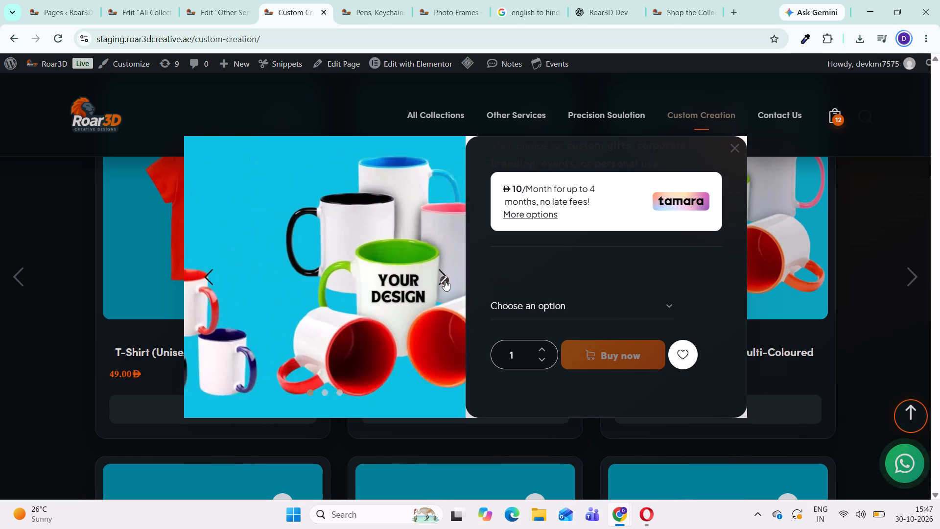
scroll(564, 285, "up", 3)
scroll(564, 284, "down", 3)
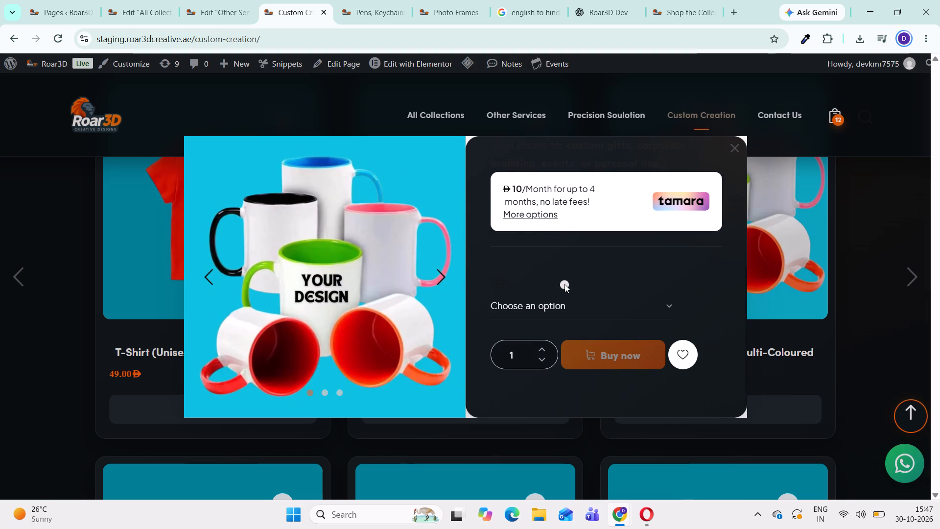
scroll(564, 284, "down", 4, "ctrl")
scroll(564, 284, "up", 2)
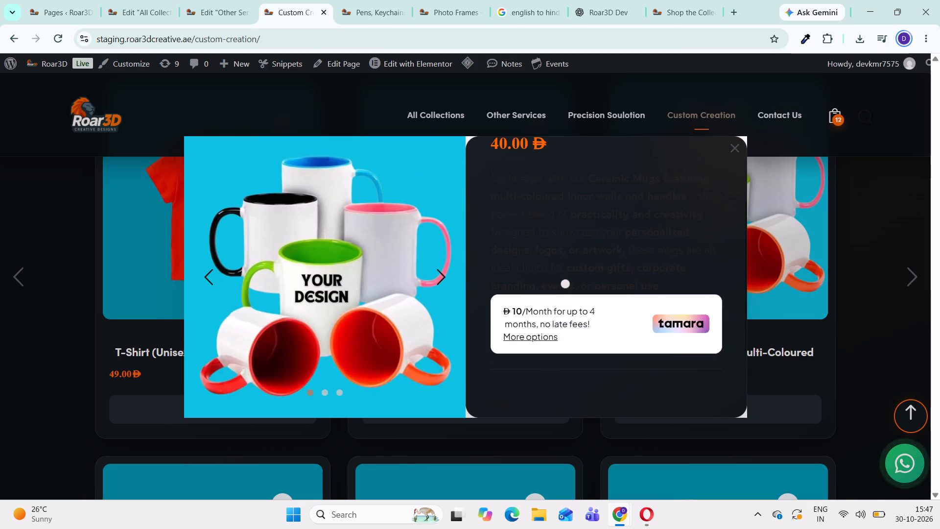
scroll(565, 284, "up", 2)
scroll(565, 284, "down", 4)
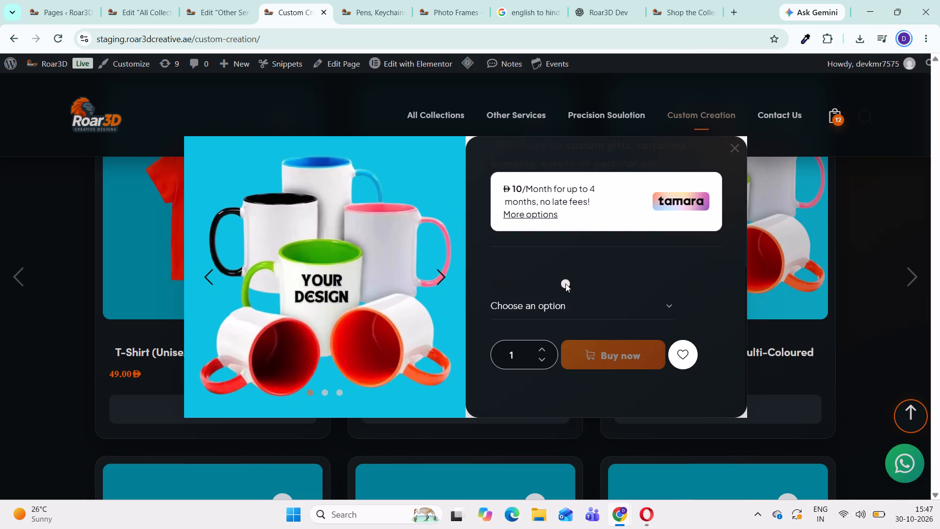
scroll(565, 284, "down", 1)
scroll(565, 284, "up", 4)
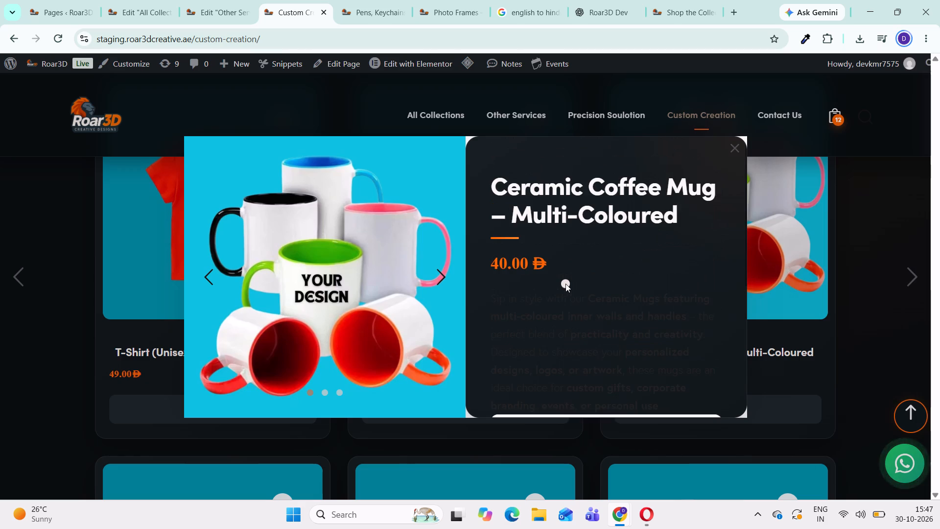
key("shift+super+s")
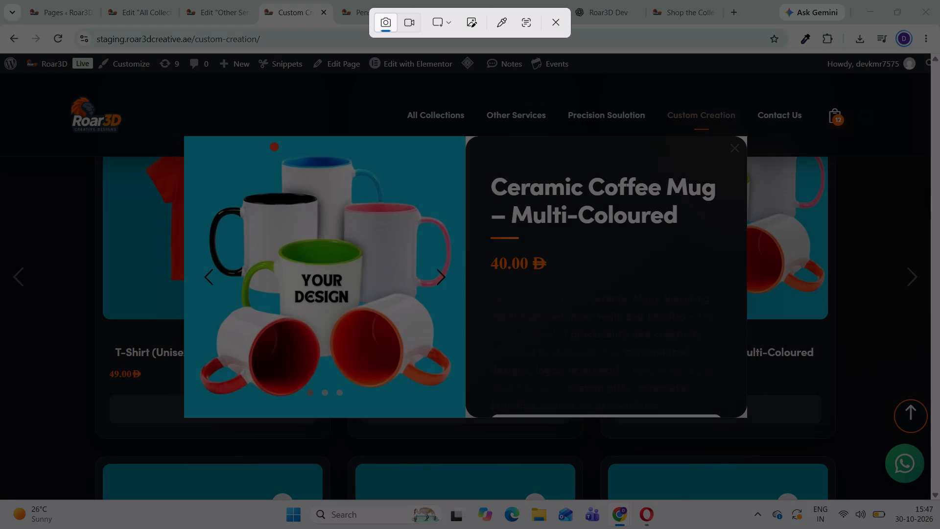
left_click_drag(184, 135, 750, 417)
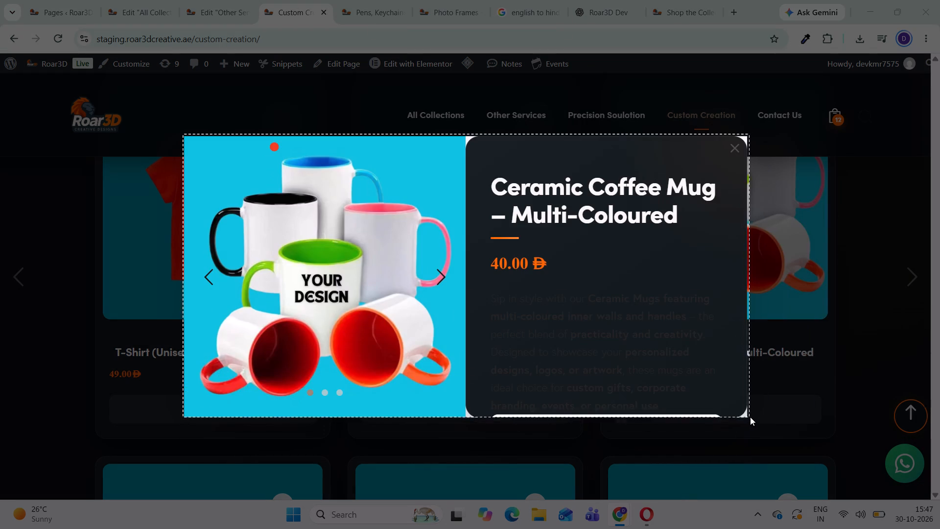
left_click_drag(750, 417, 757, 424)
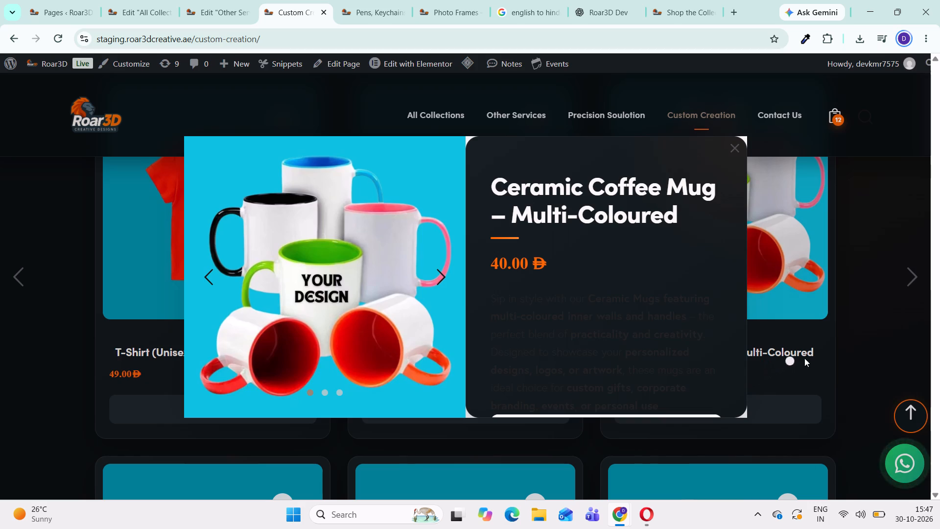